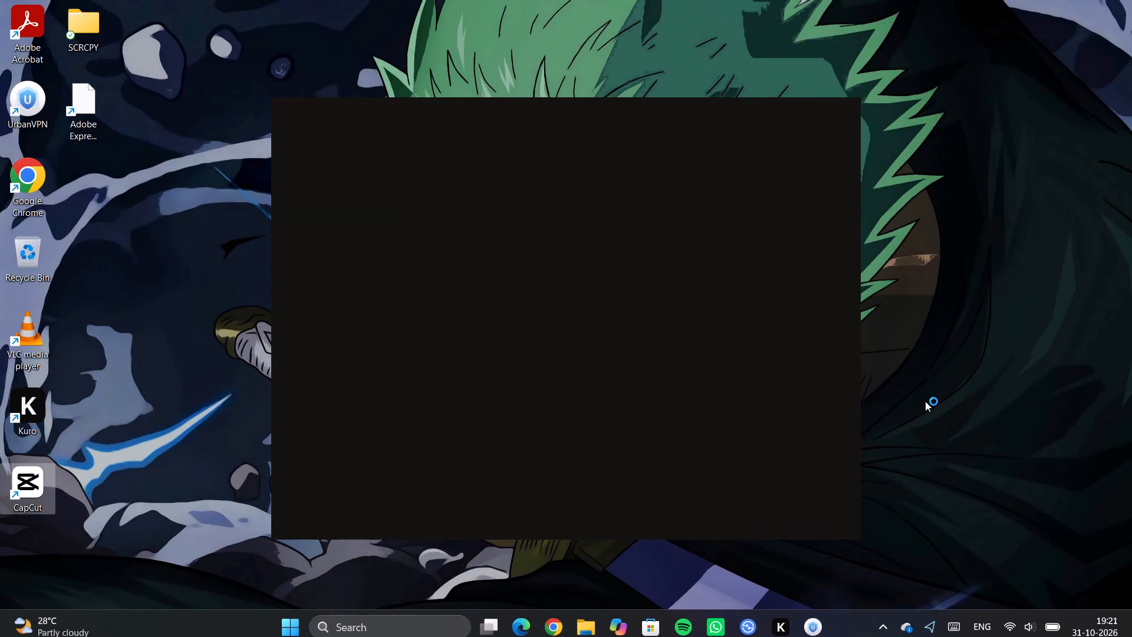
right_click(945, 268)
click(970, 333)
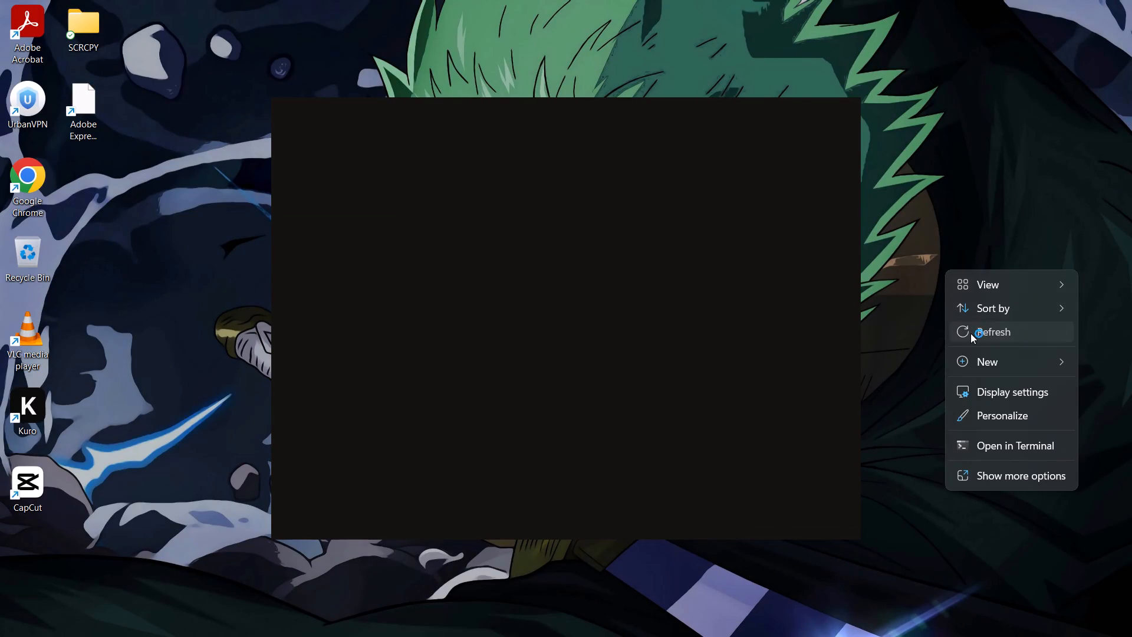
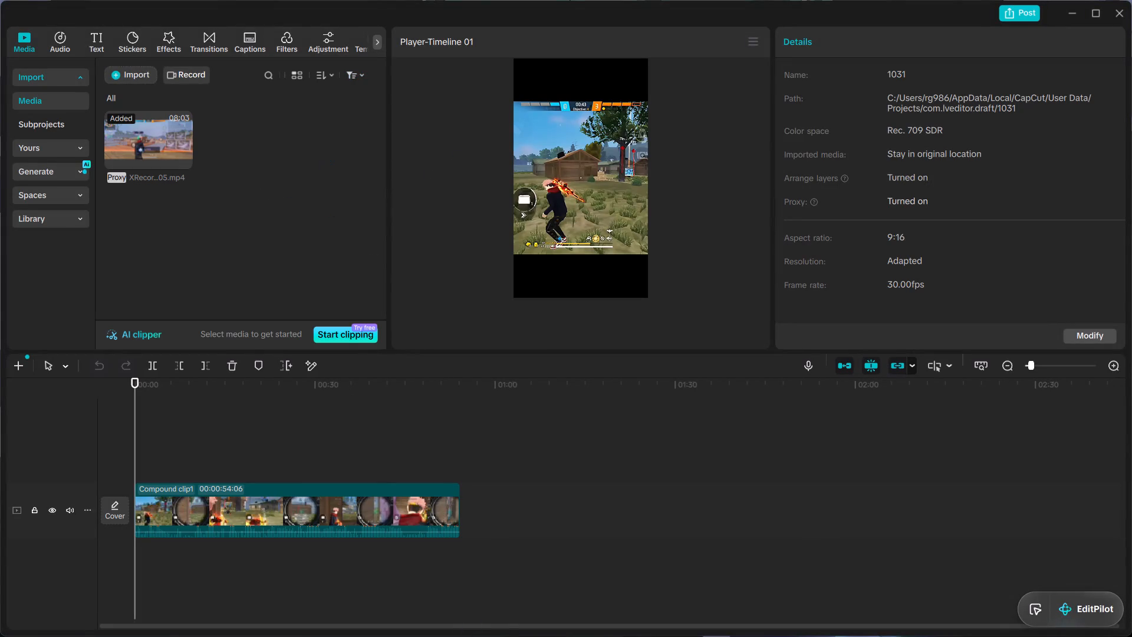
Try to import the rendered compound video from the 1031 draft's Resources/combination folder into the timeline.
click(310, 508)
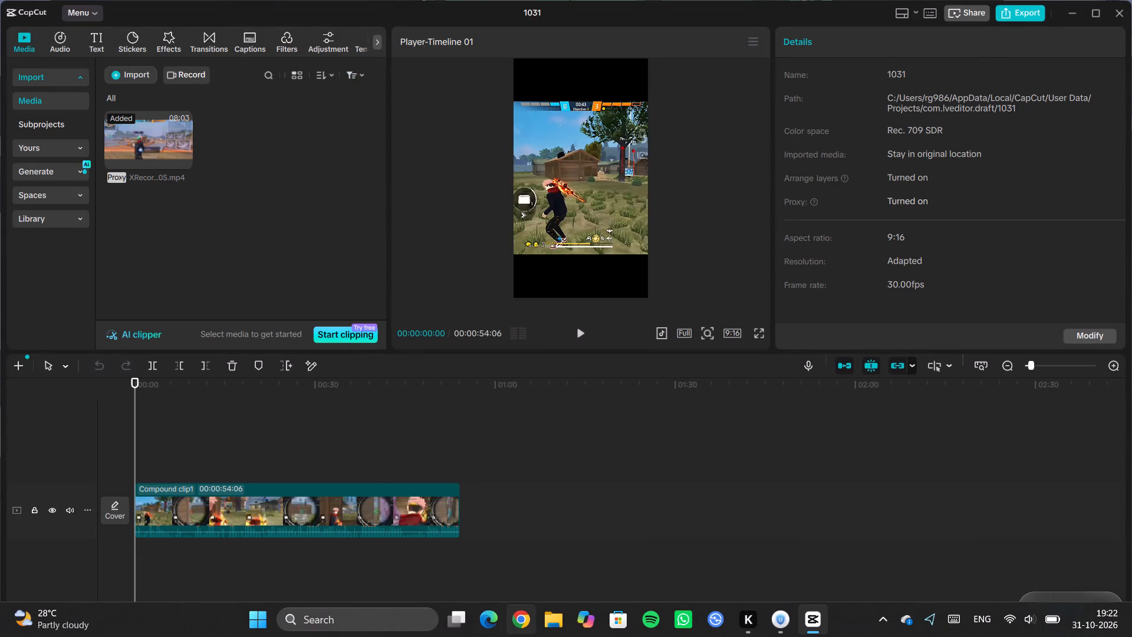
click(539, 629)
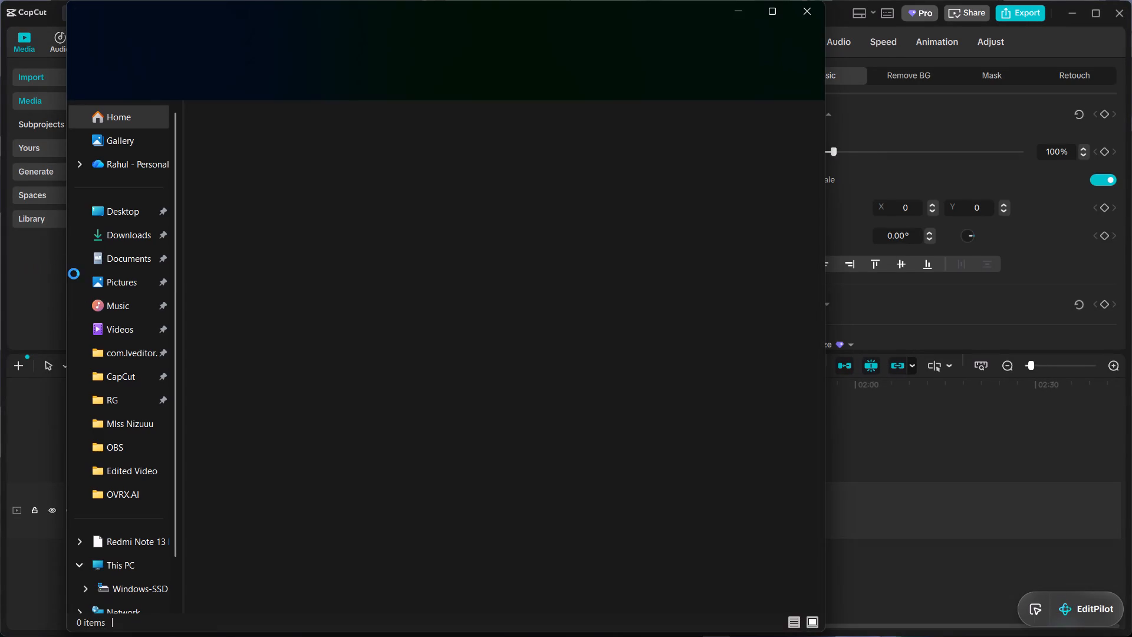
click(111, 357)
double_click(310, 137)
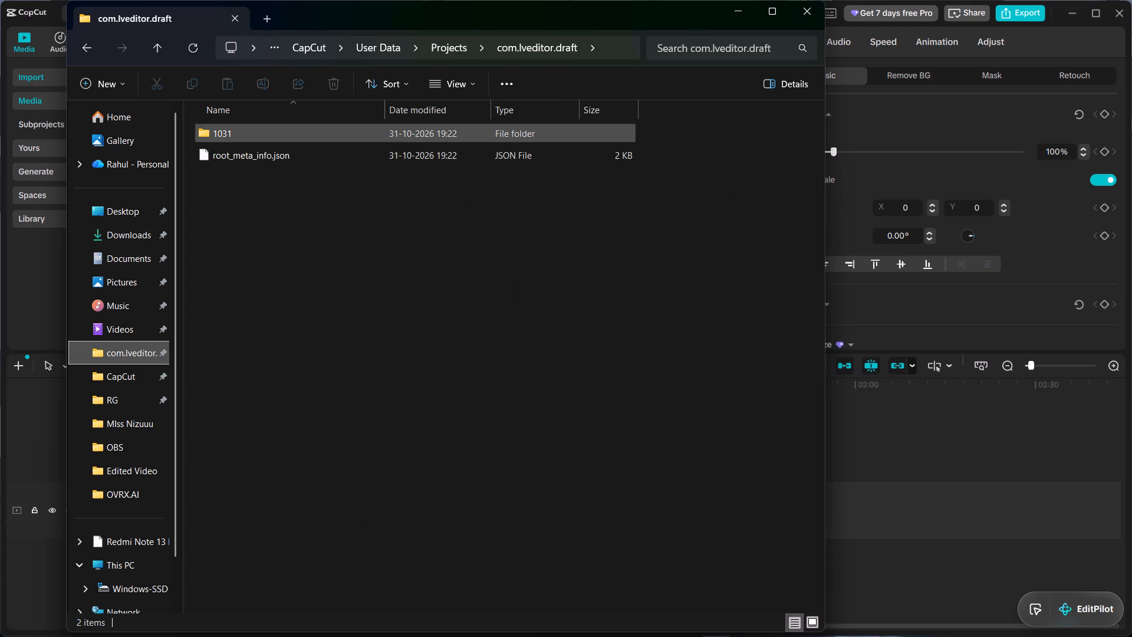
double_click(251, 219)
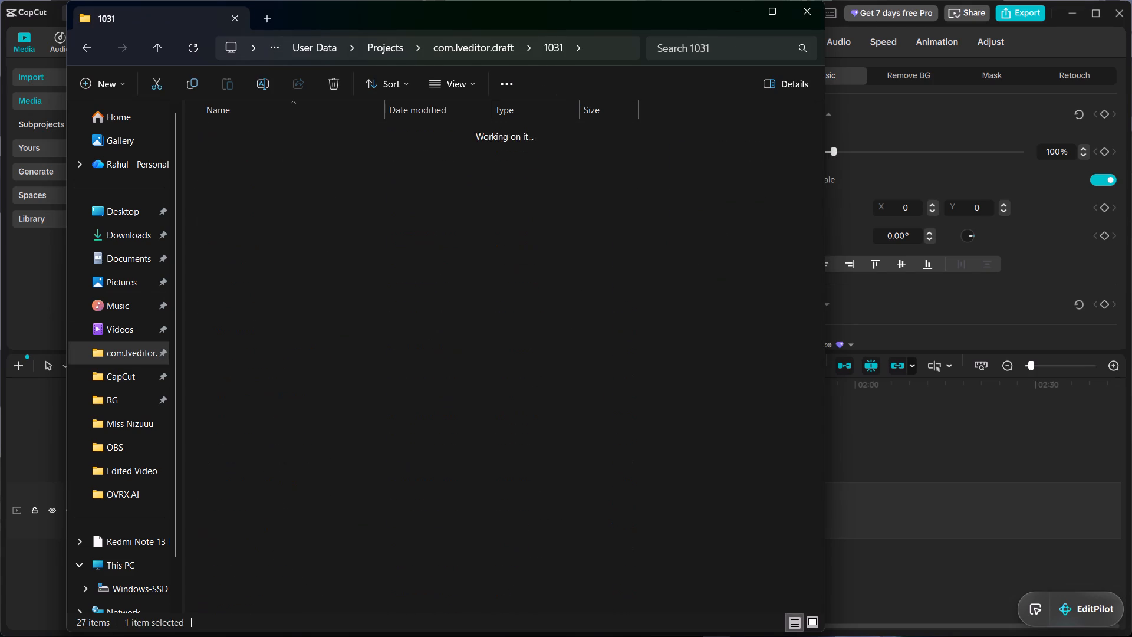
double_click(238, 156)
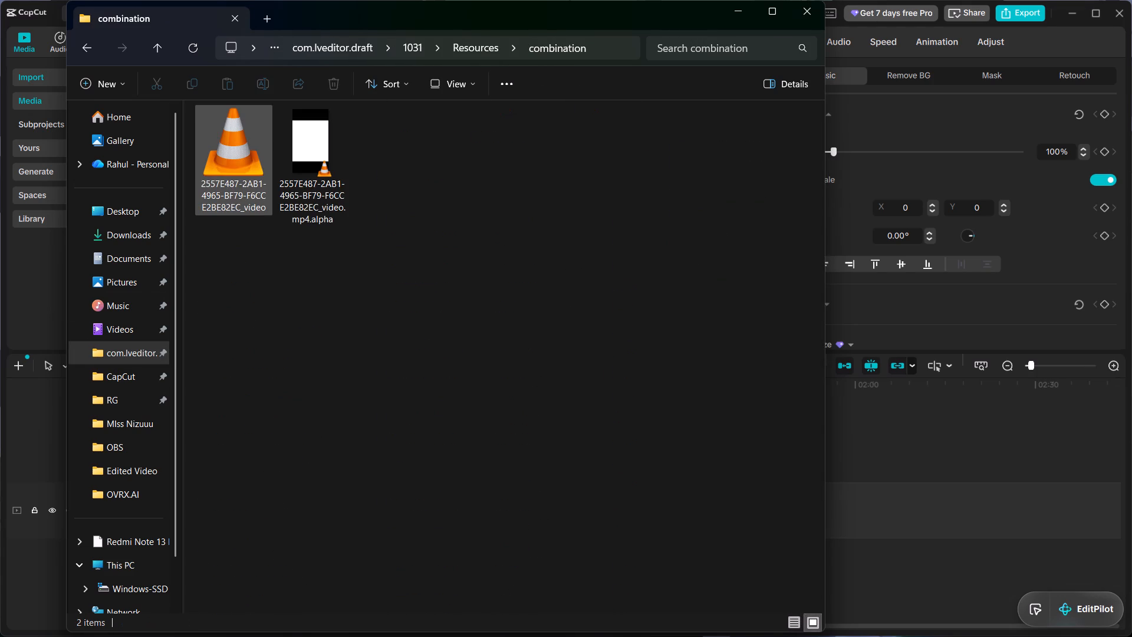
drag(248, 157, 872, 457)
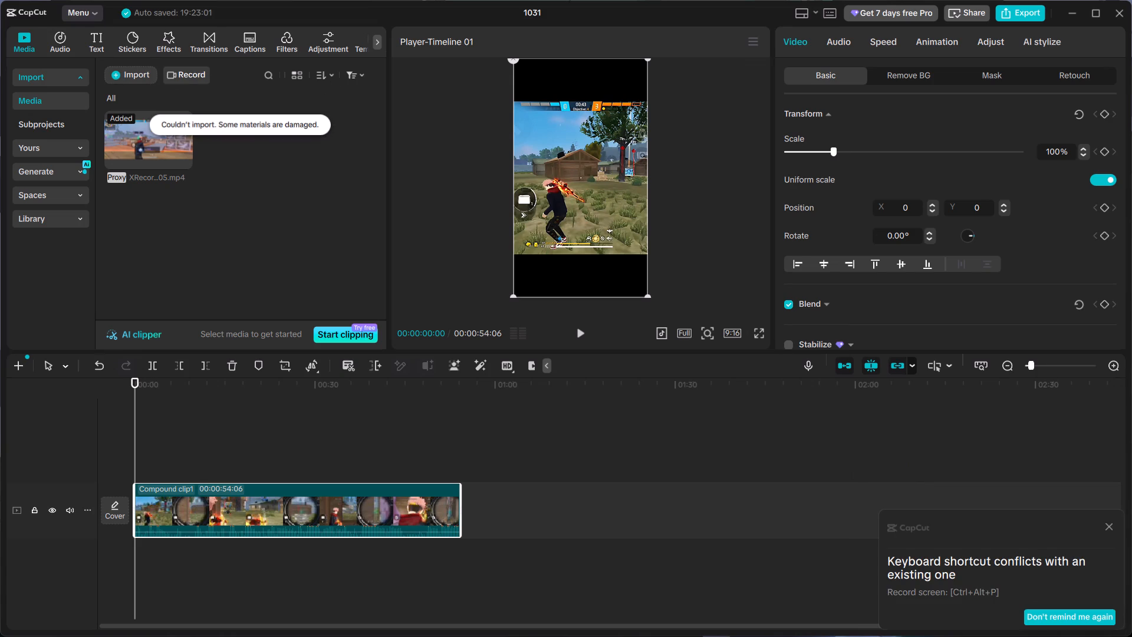
Undo the pre-processing of Compound clip1 on the timeline and break it back into its separate clips.
right_click(355, 501)
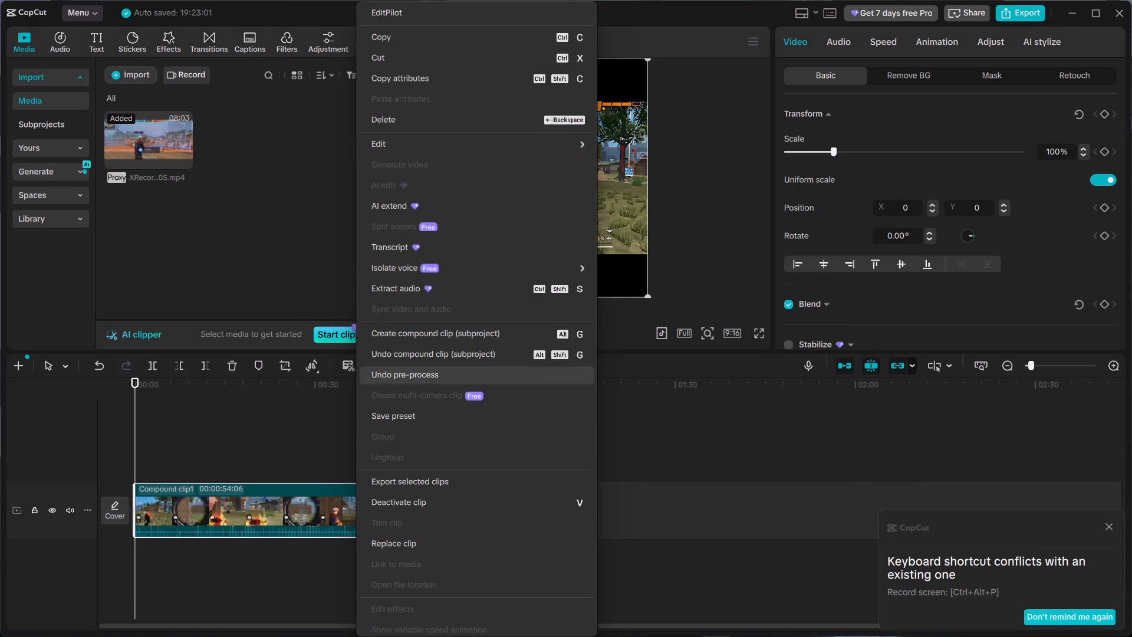
click(407, 370)
right_click(323, 513)
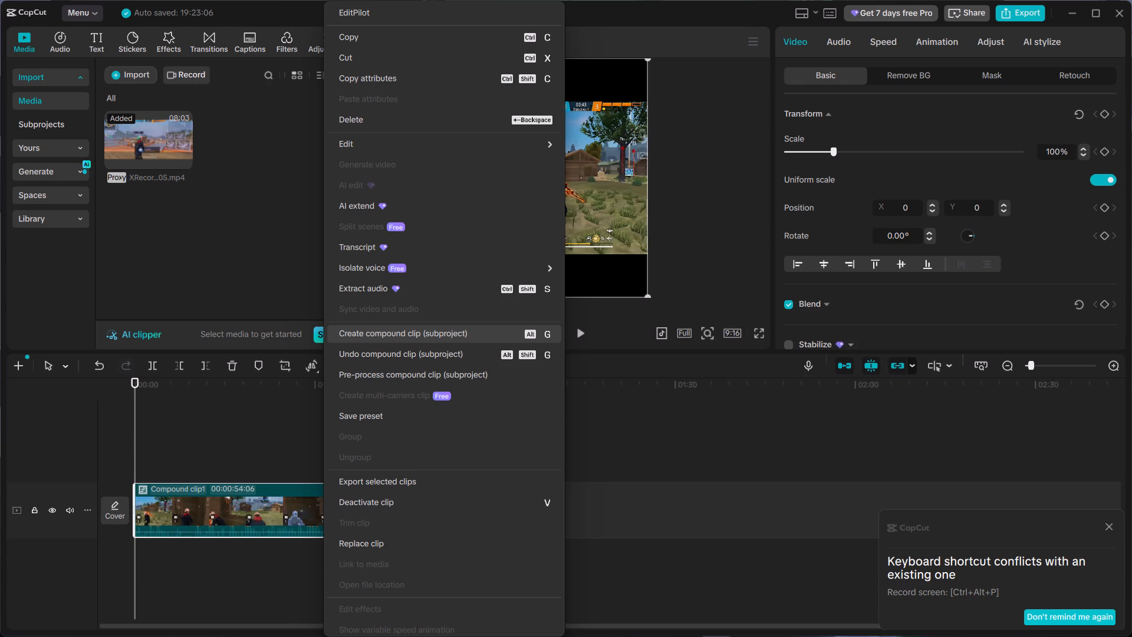
click(391, 364)
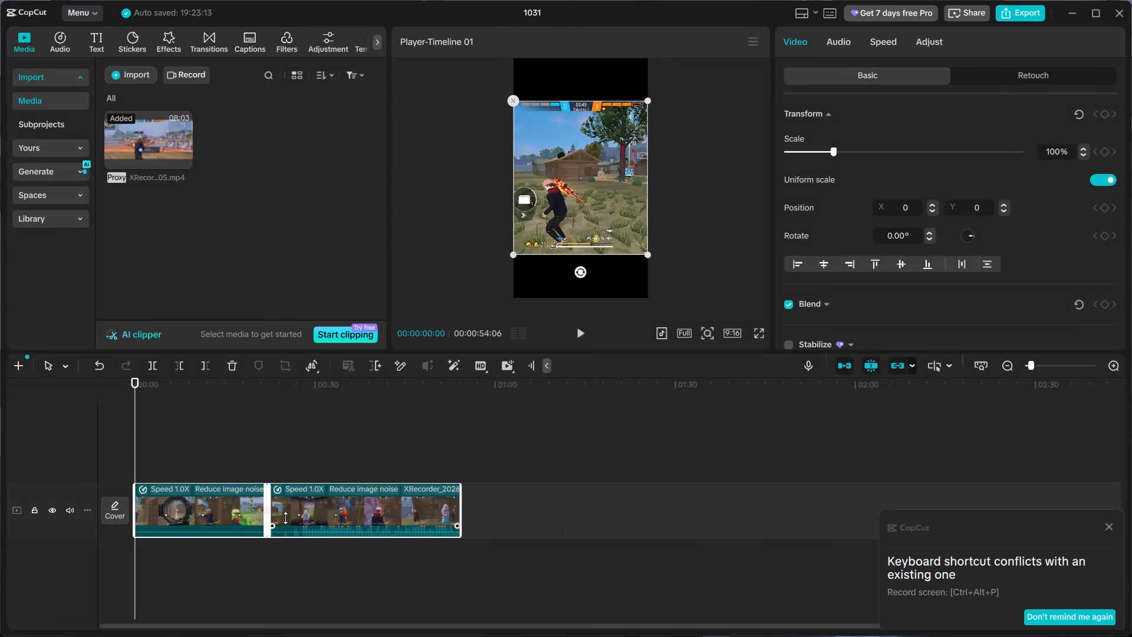
Turn off Reduce image noise on all three XRecorder clips in the timeline, including the very short middle one.
click(1114, 371)
click(1111, 370)
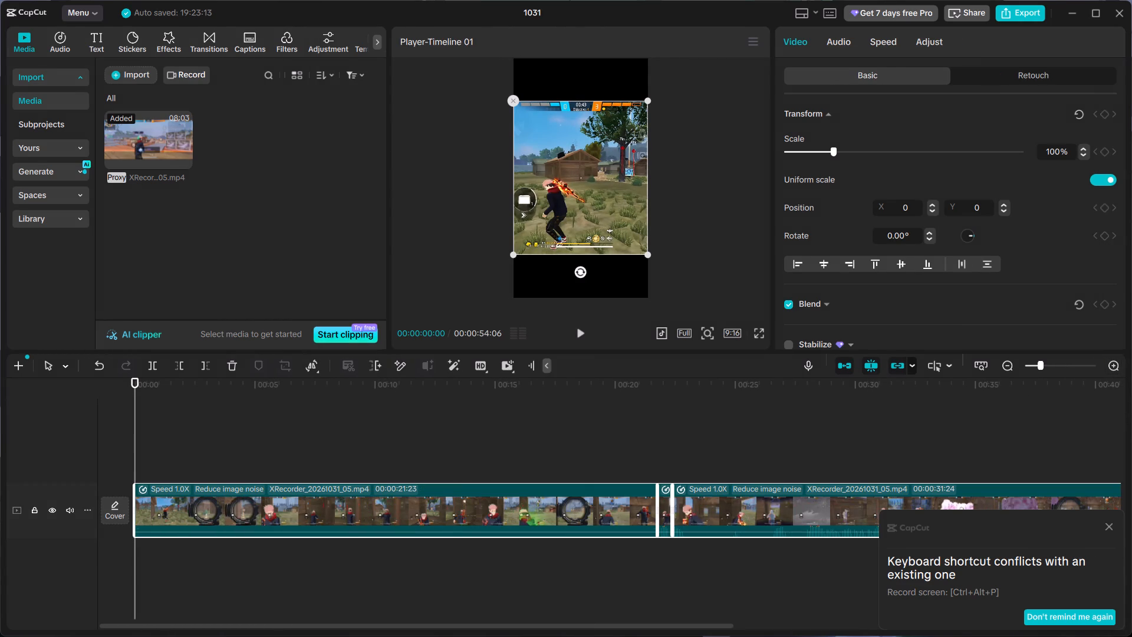
click(390, 530)
scroll(951, 254, down, 1)
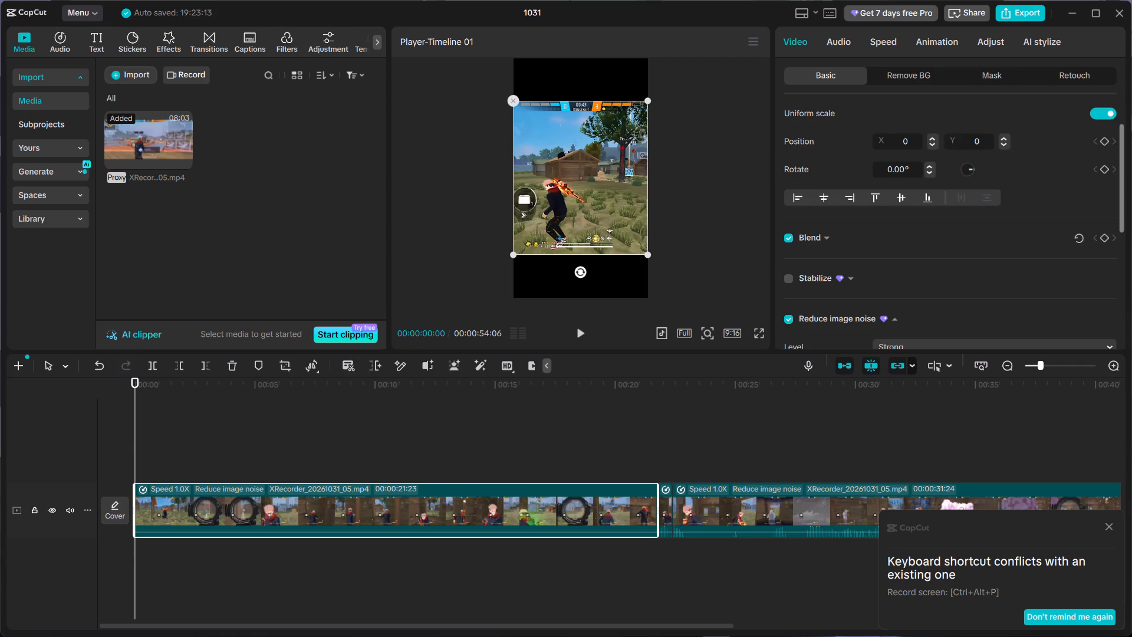
click(791, 320)
click(739, 511)
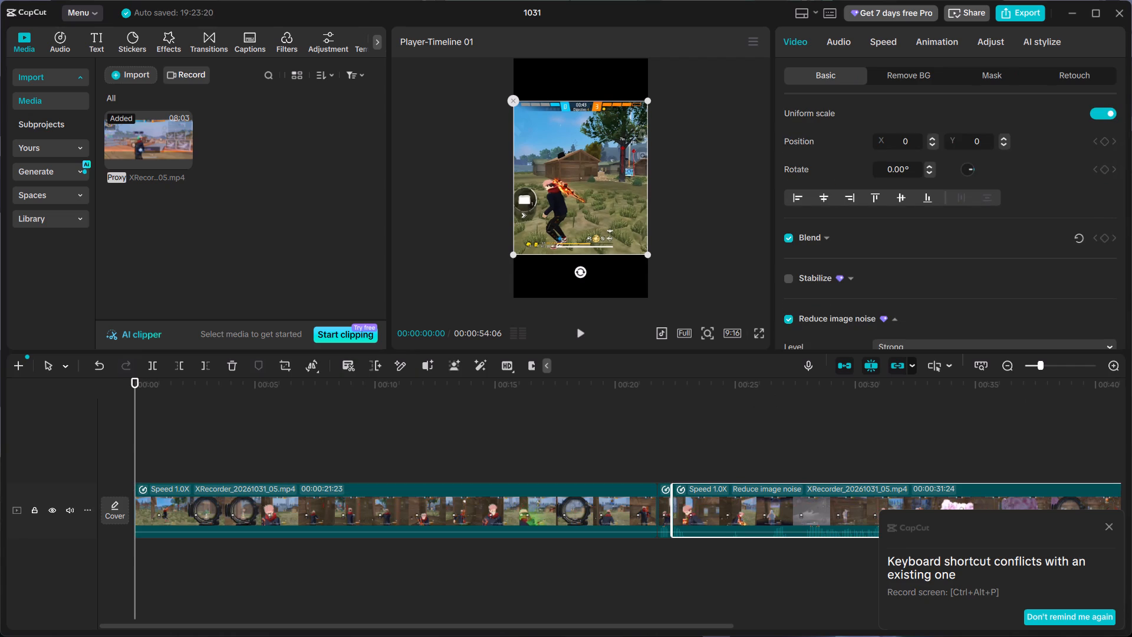
click(791, 320)
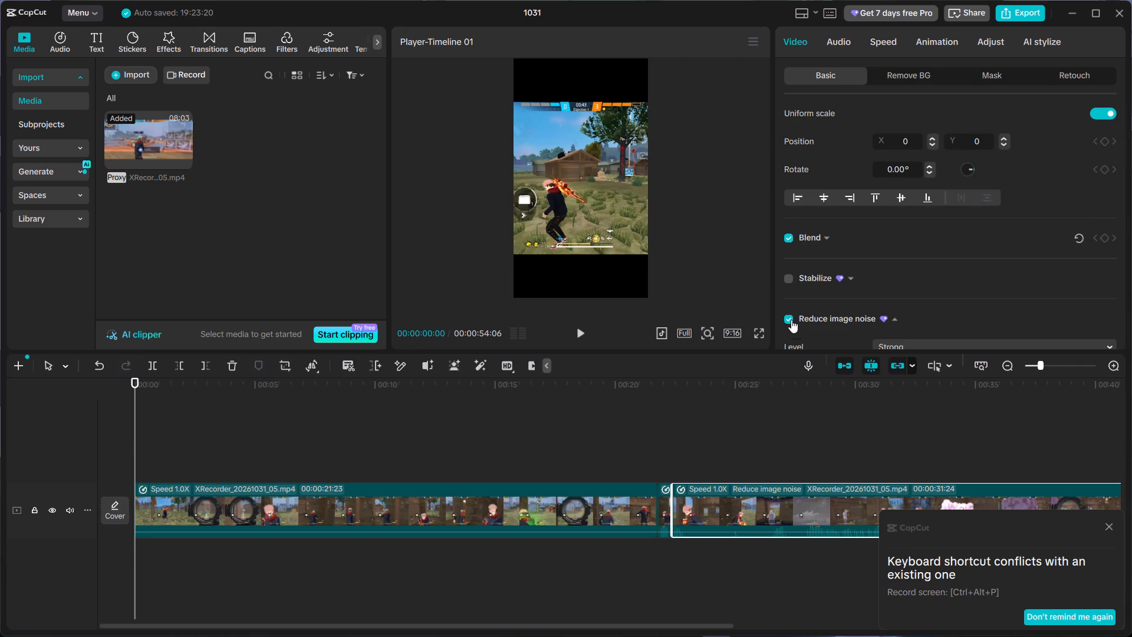
click(665, 498)
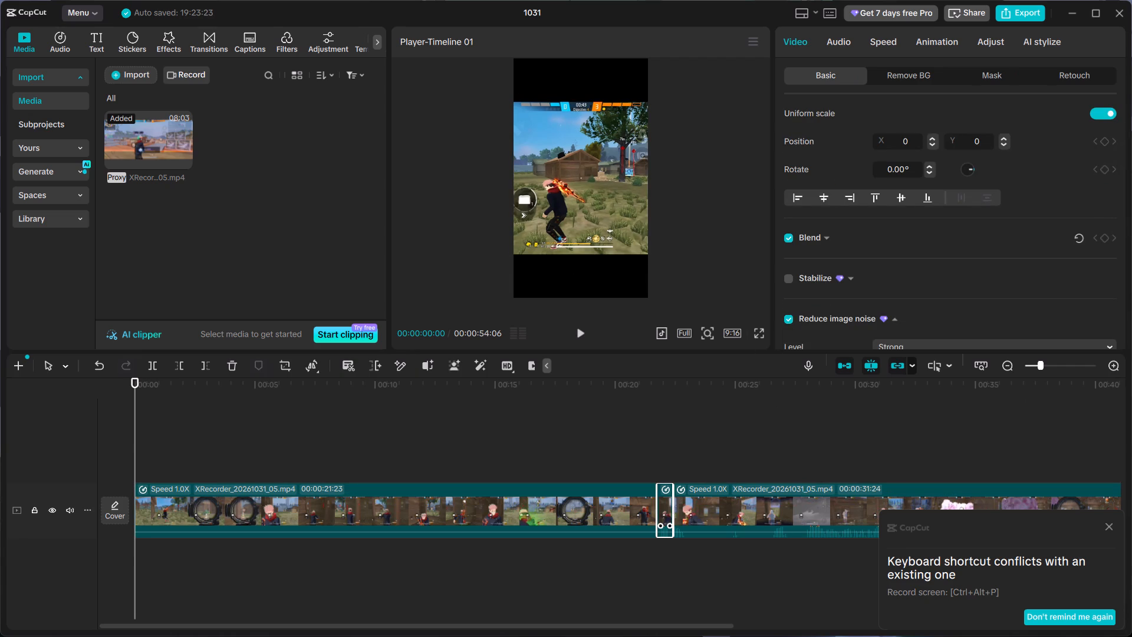
click(789, 317)
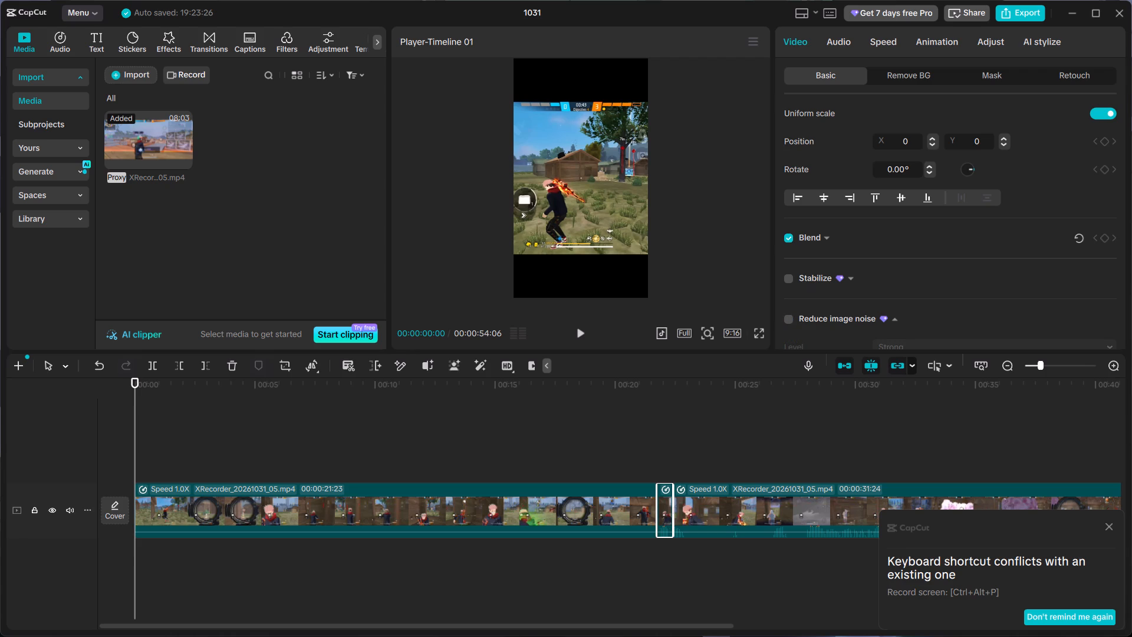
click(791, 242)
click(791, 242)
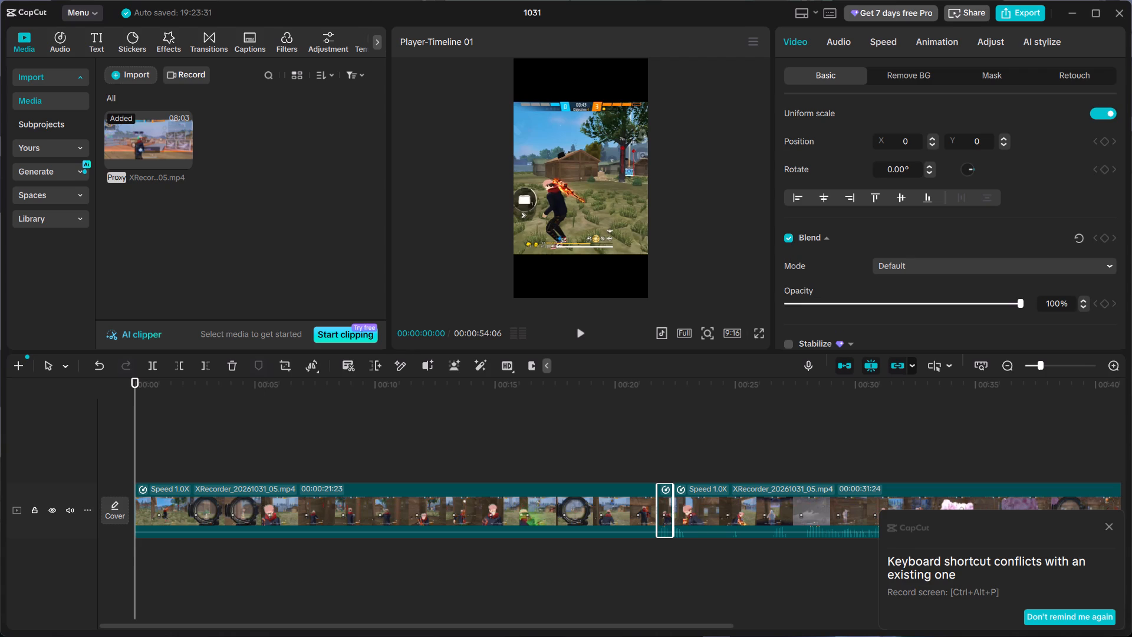
Scrub through the whole timeline to review the footage and return the playhead to the start.
click(363, 421)
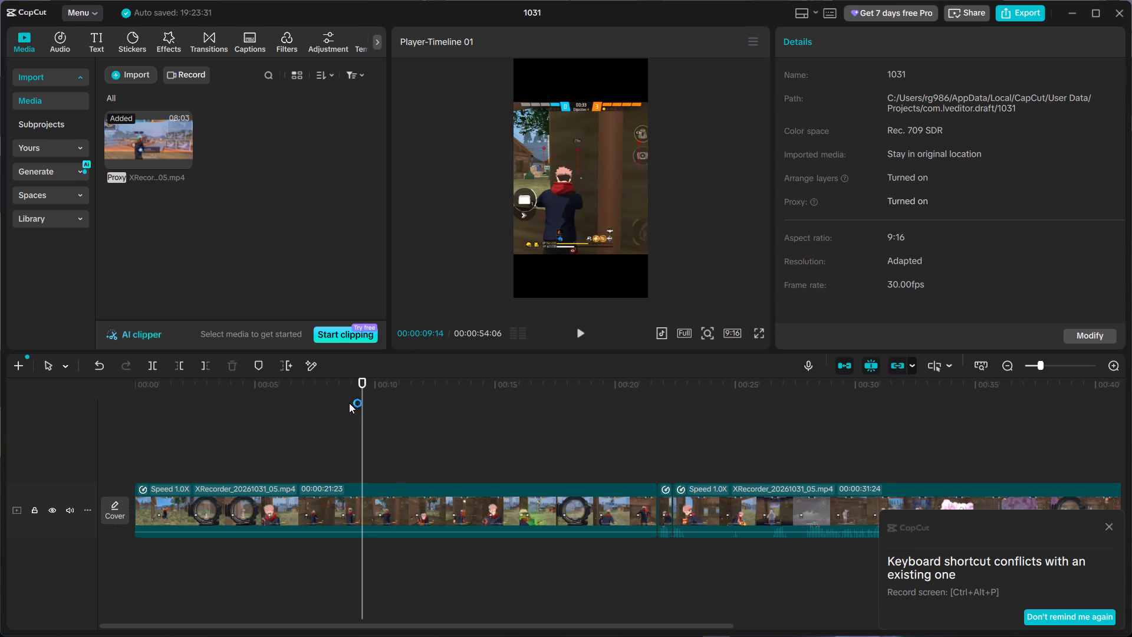
drag(360, 387, 101, 446)
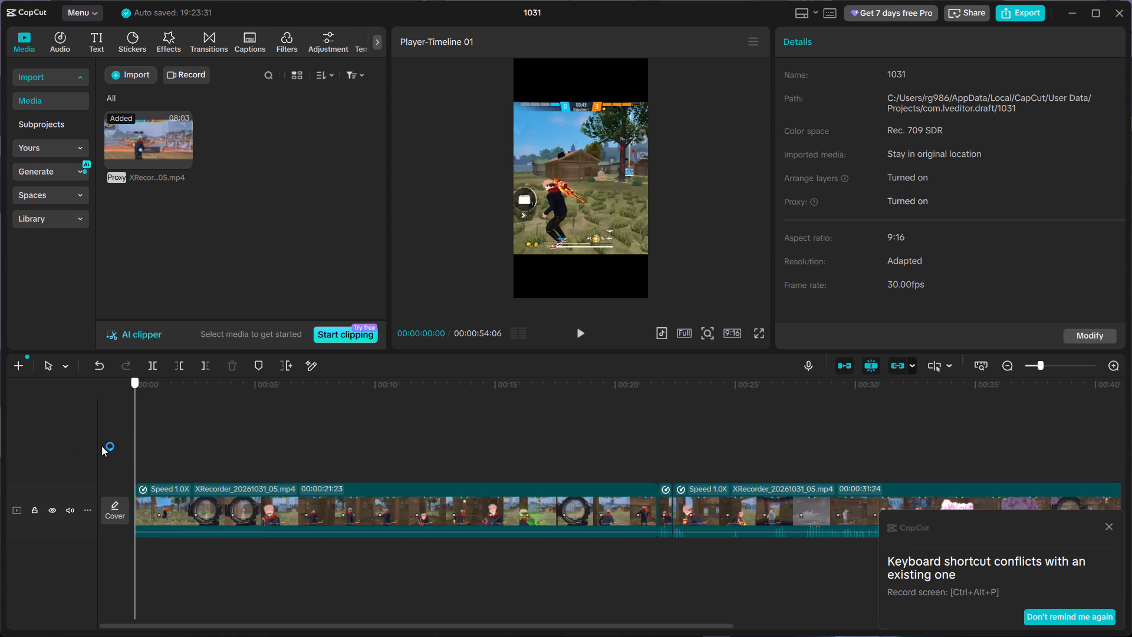
drag(101, 446, 1131, 408)
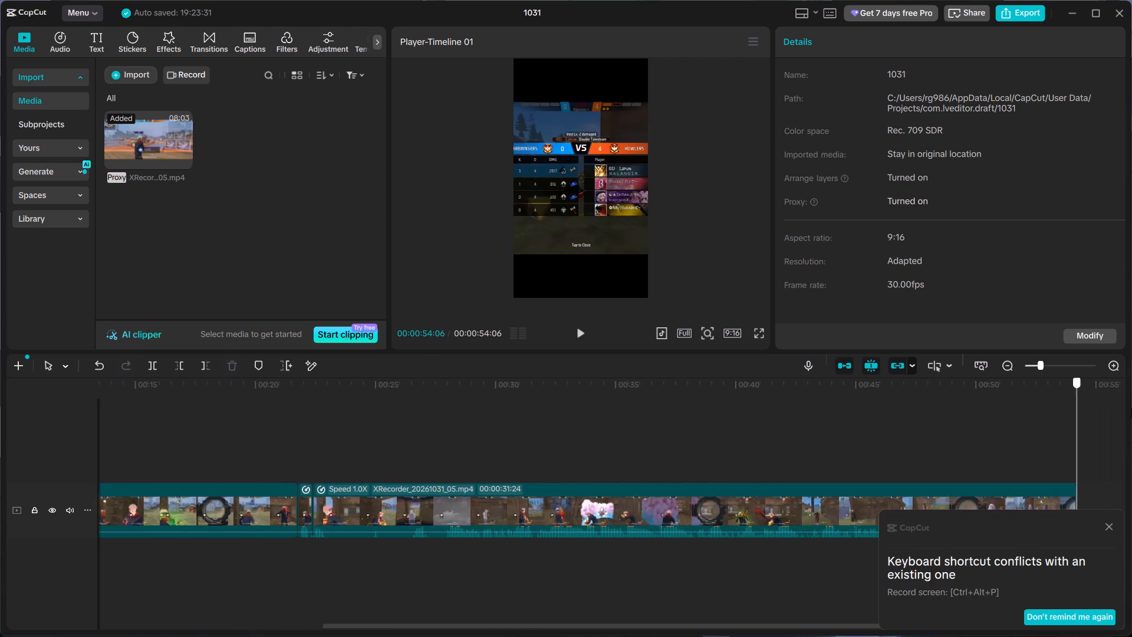
drag(1131, 408, 339, 450)
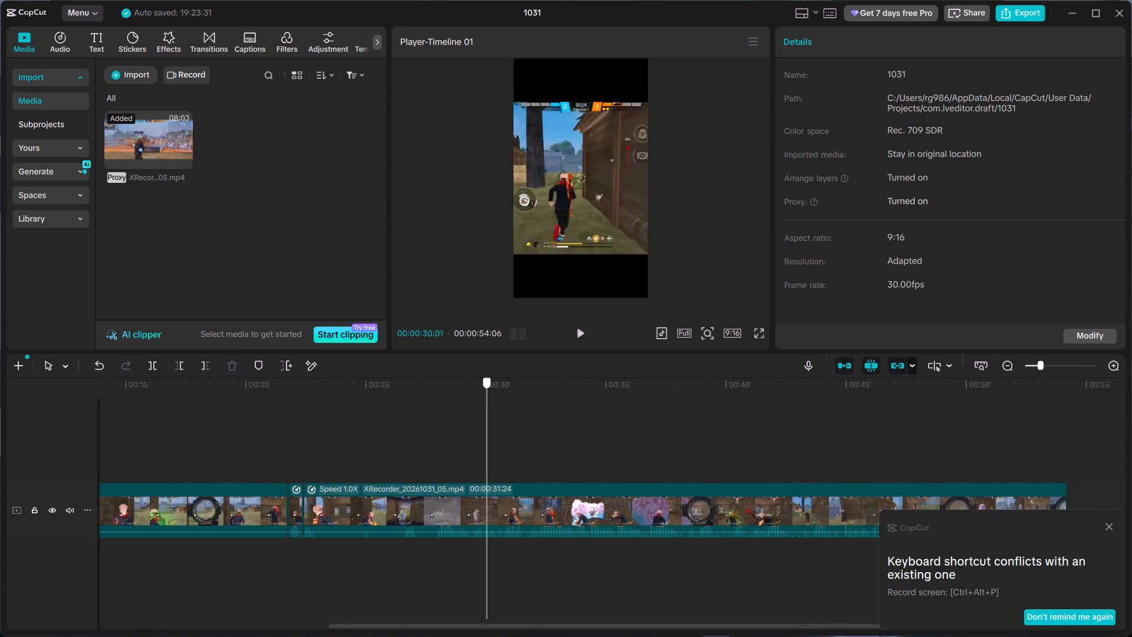
drag(339, 450, 0, 449)
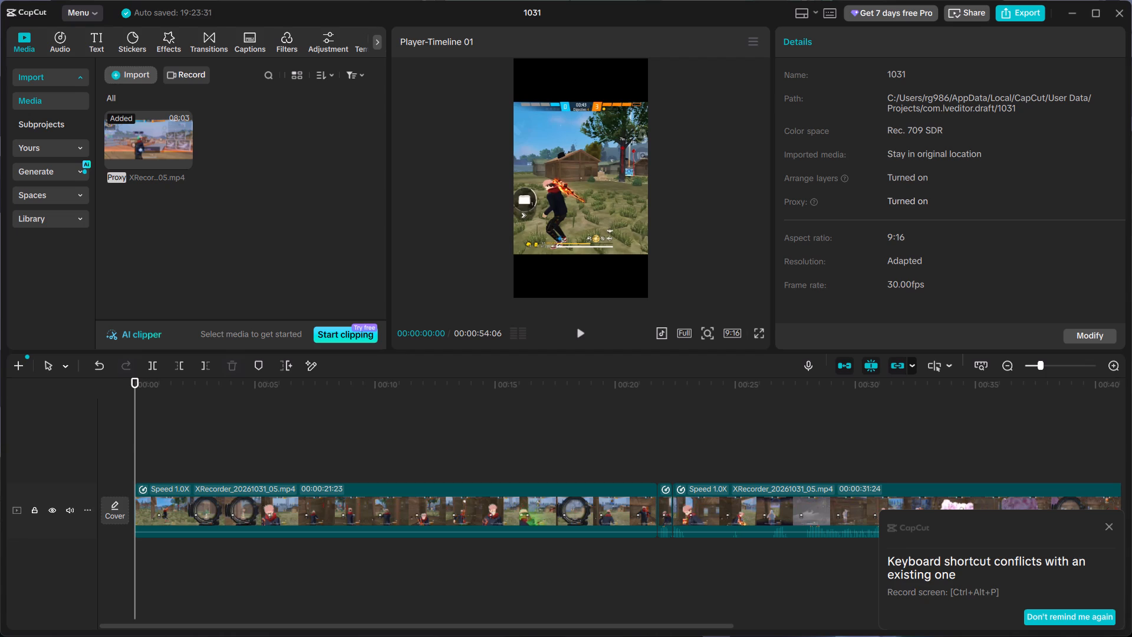
Search the music library for "baila lento".
click(57, 41)
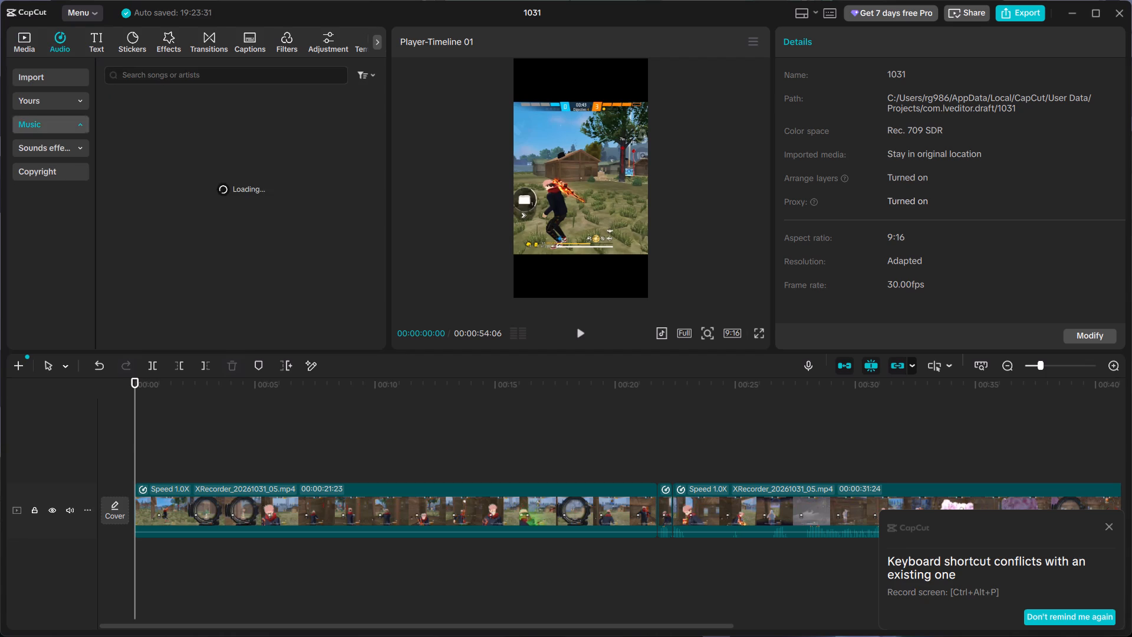
click(172, 77)
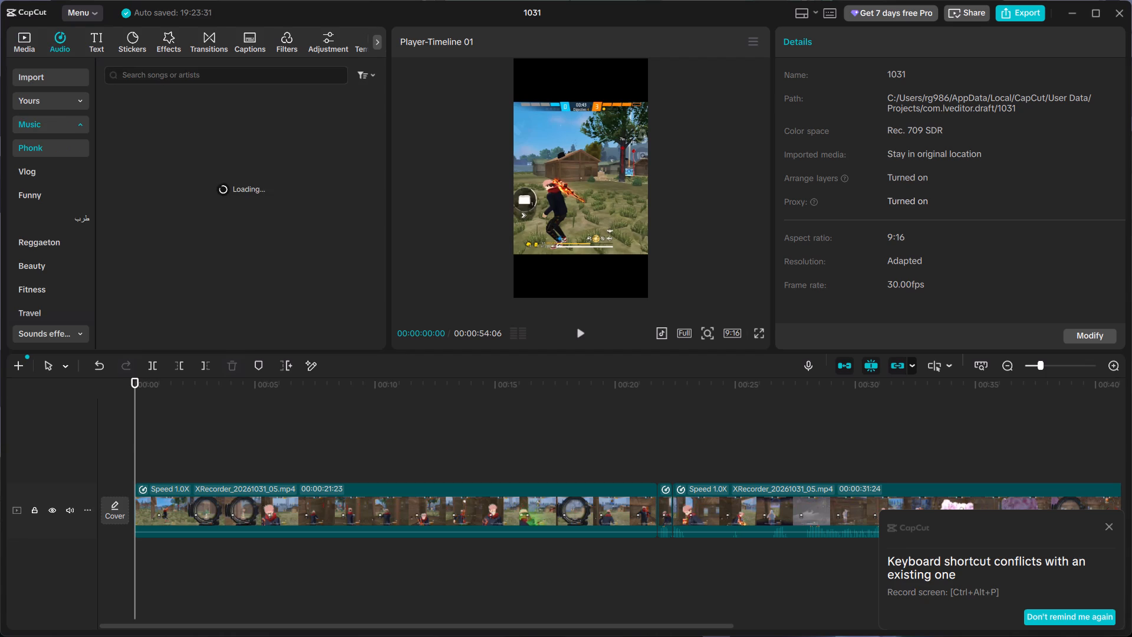
click(126, 108)
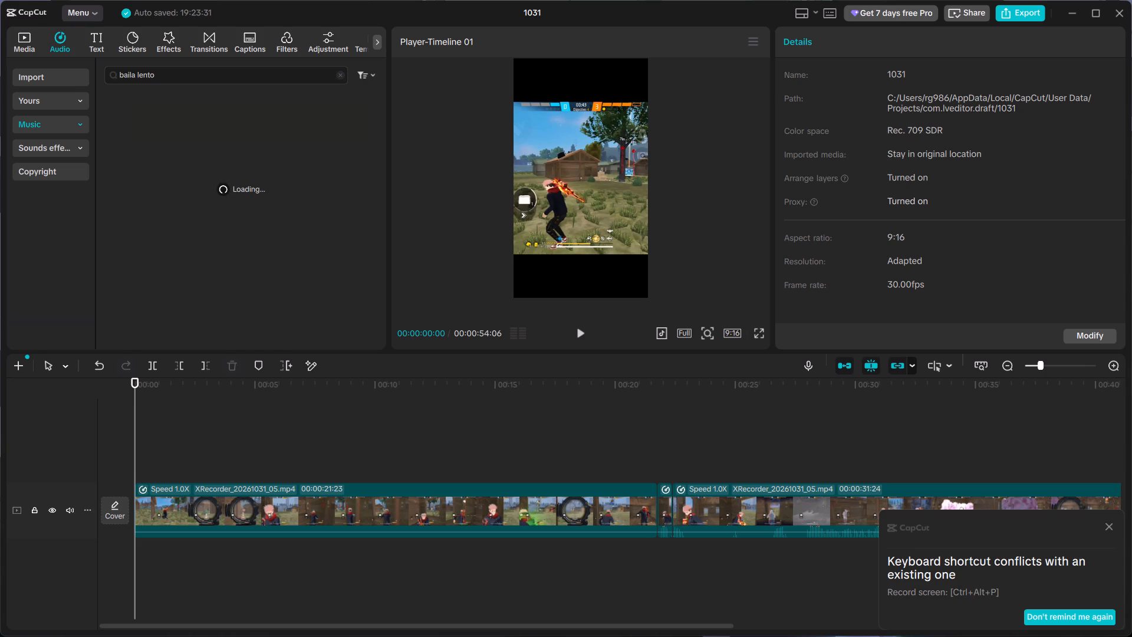
Permanently dismiss the reminder about the Record screen keyboard shortcut conflict.
click(1072, 610)
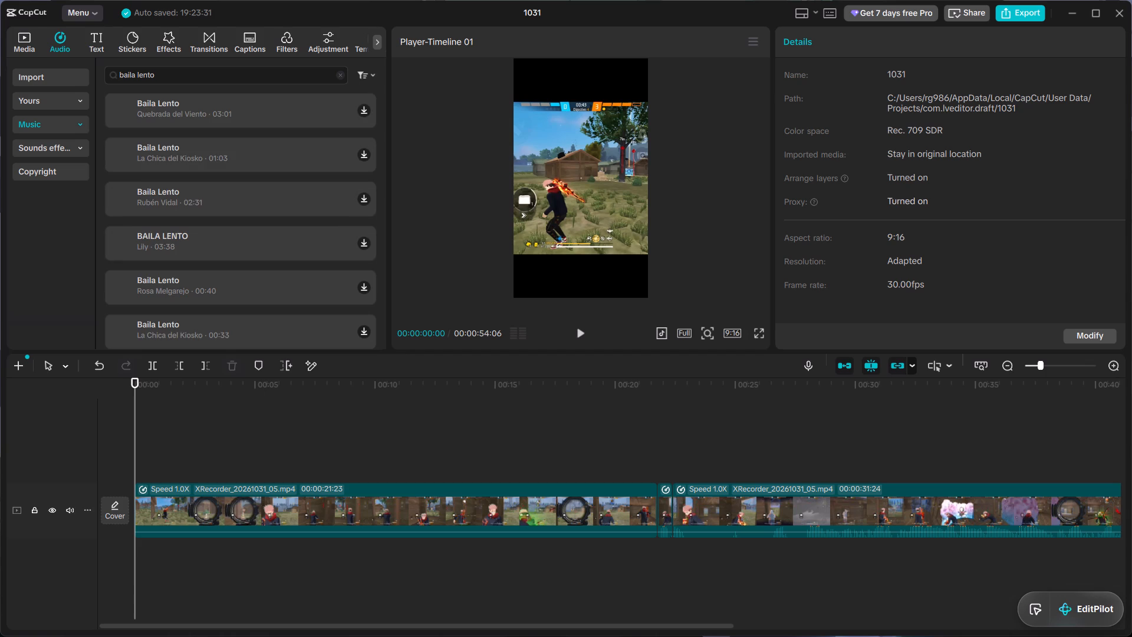
Preview the 03:01 Baila Lento track by Quebrada del Viento.
click(290, 111)
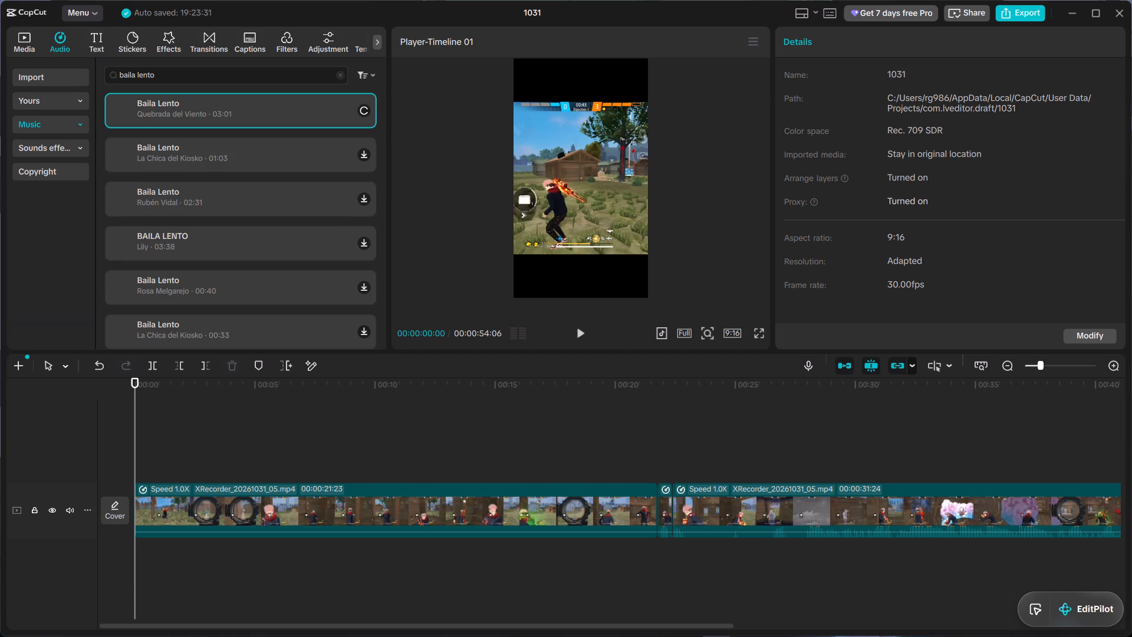
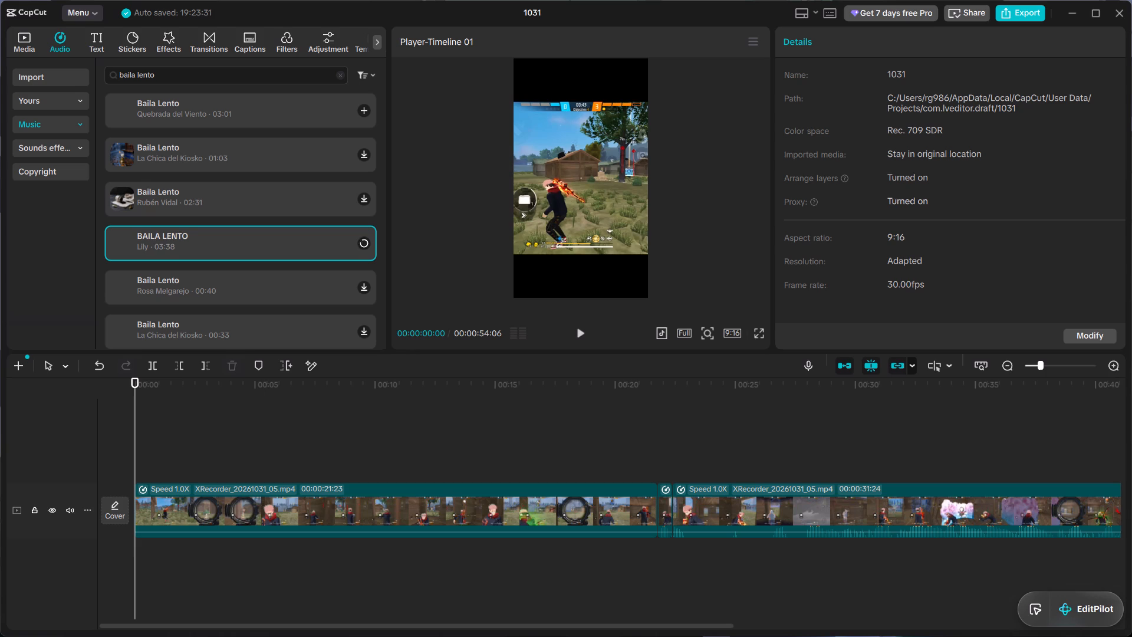
Browse the "baila lento" results, play the timeline footage, and preview the 03:38 BAILA LENTO track by Lily.
scroll(185, 176, down, 1)
scroll(185, 244, down, 1)
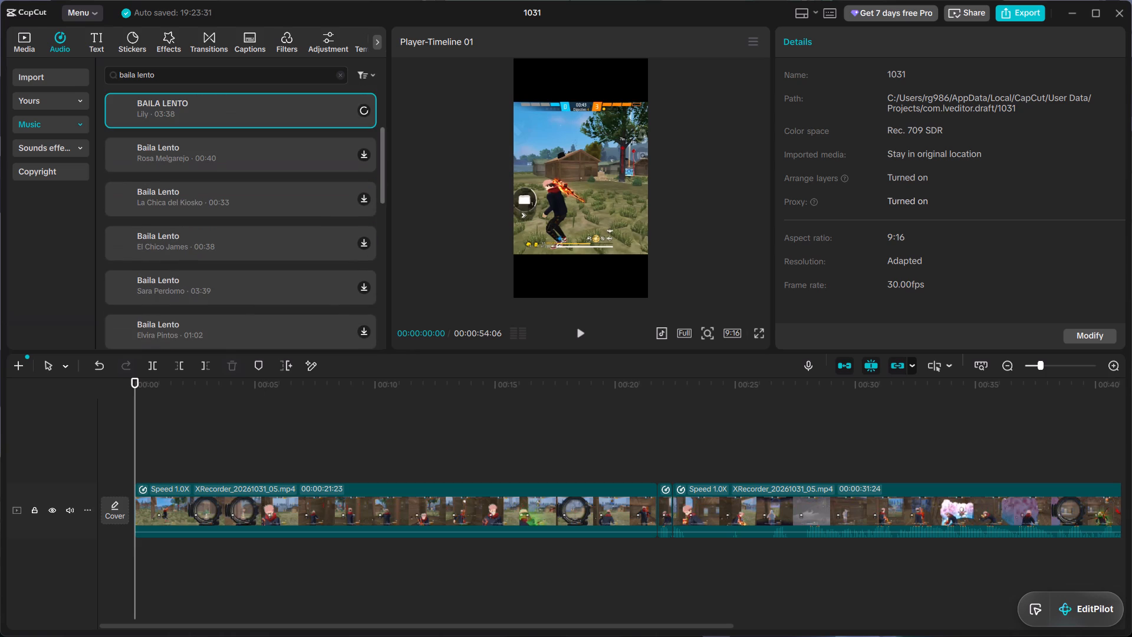
scroll(199, 285, down, 1)
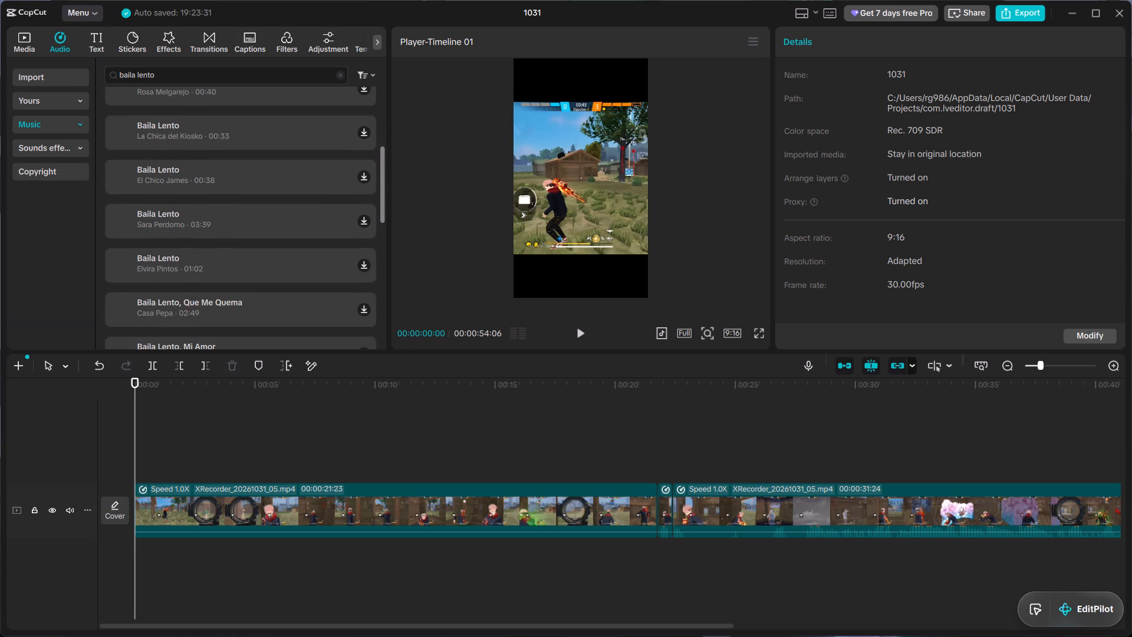
scroll(197, 293, up, 1)
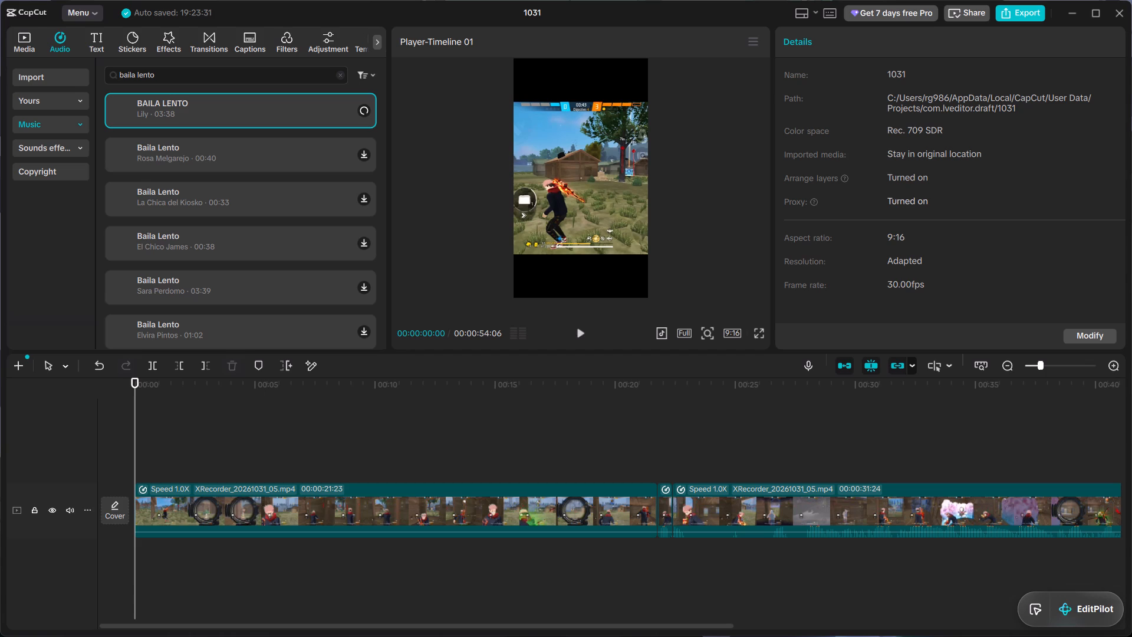
click(583, 337)
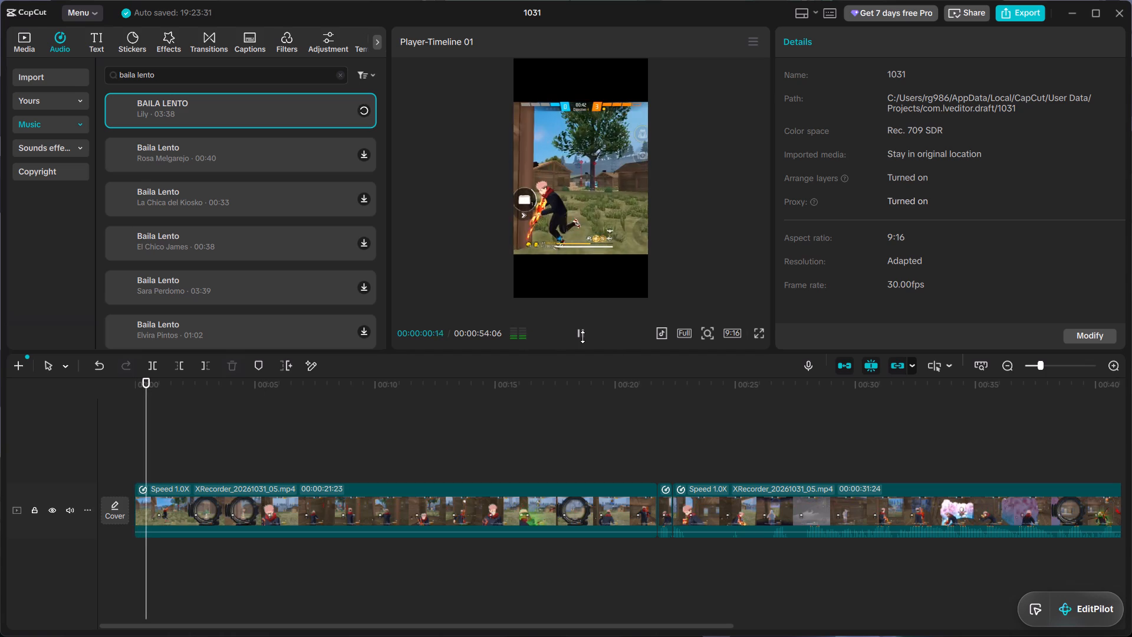
click(583, 337)
click(579, 331)
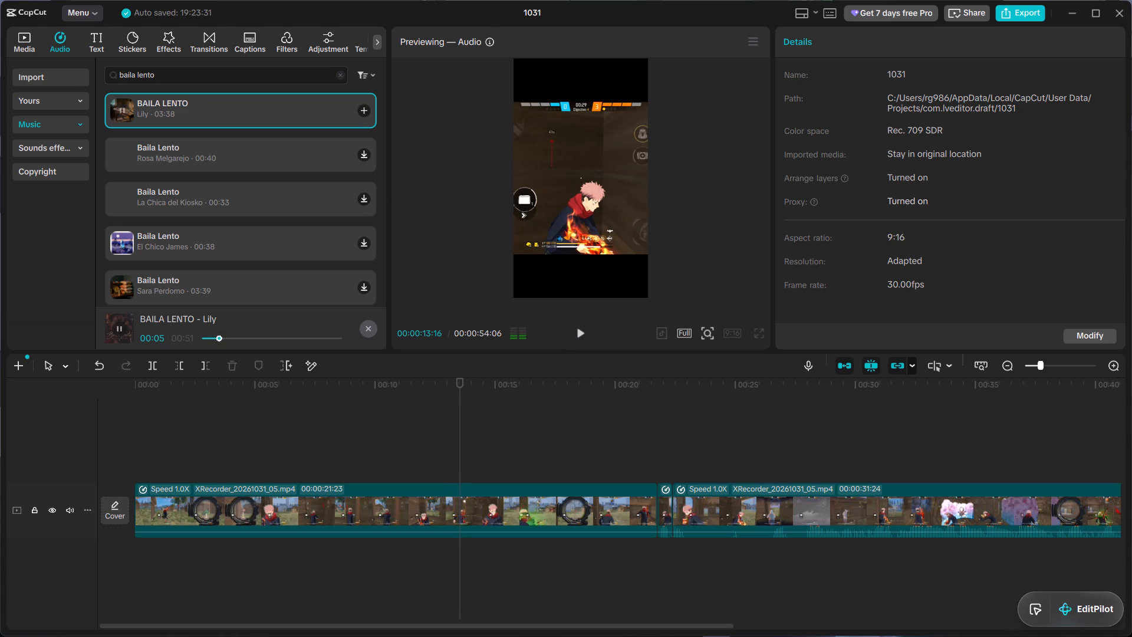
scroll(166, 249, down, 1)
scroll(212, 230, down, 2)
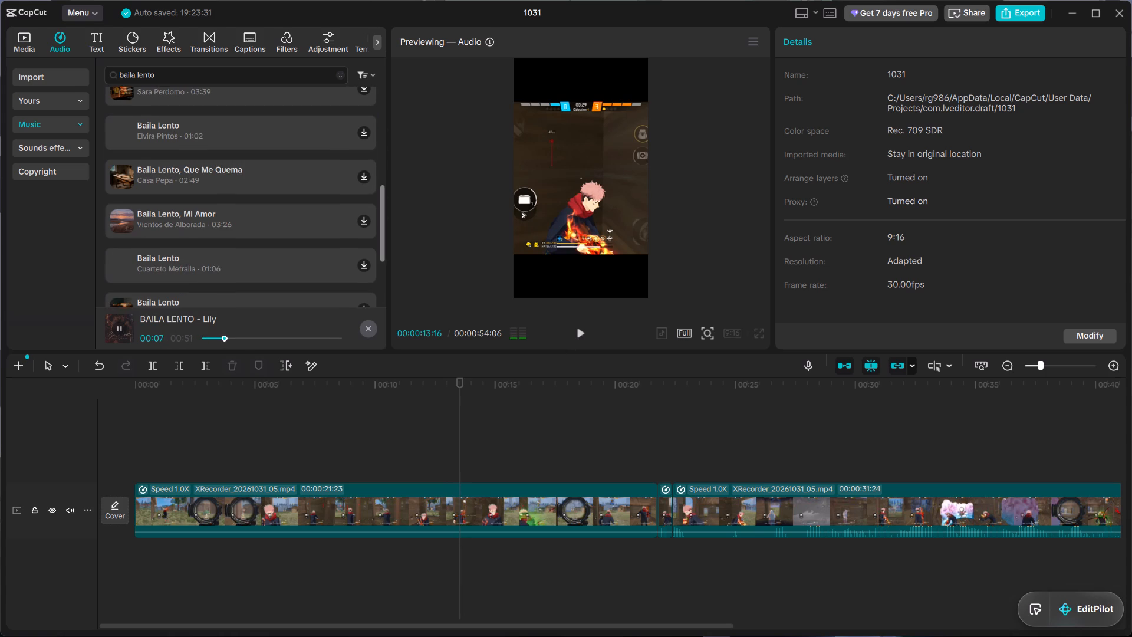
scroll(168, 261, up, 7)
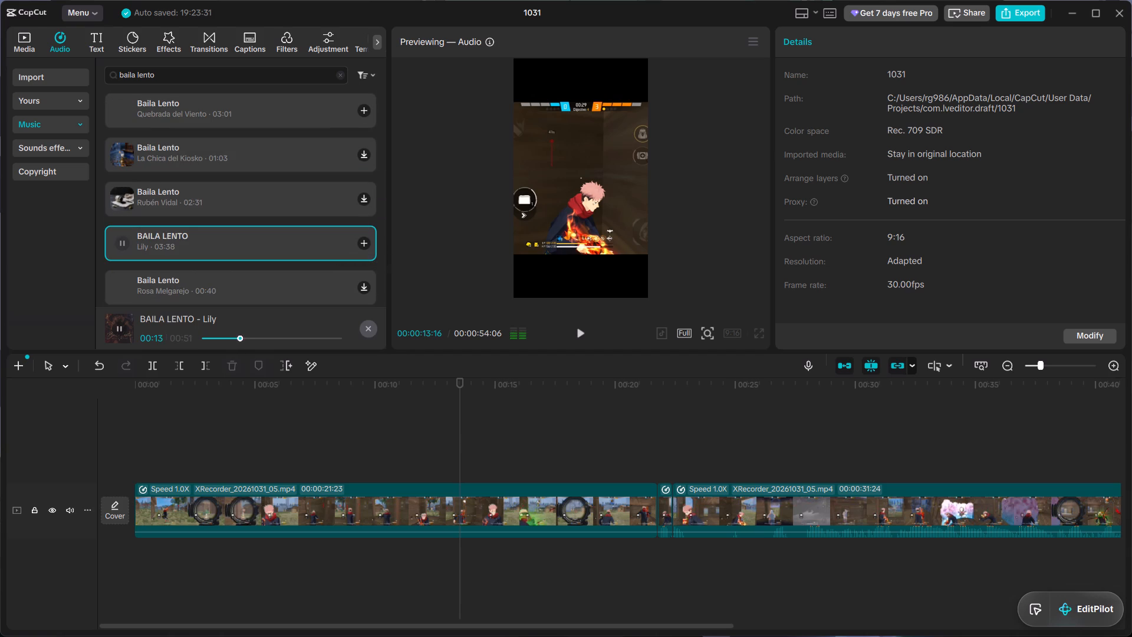
Clear the music search and rerun the recent search "montagem".
click(341, 74)
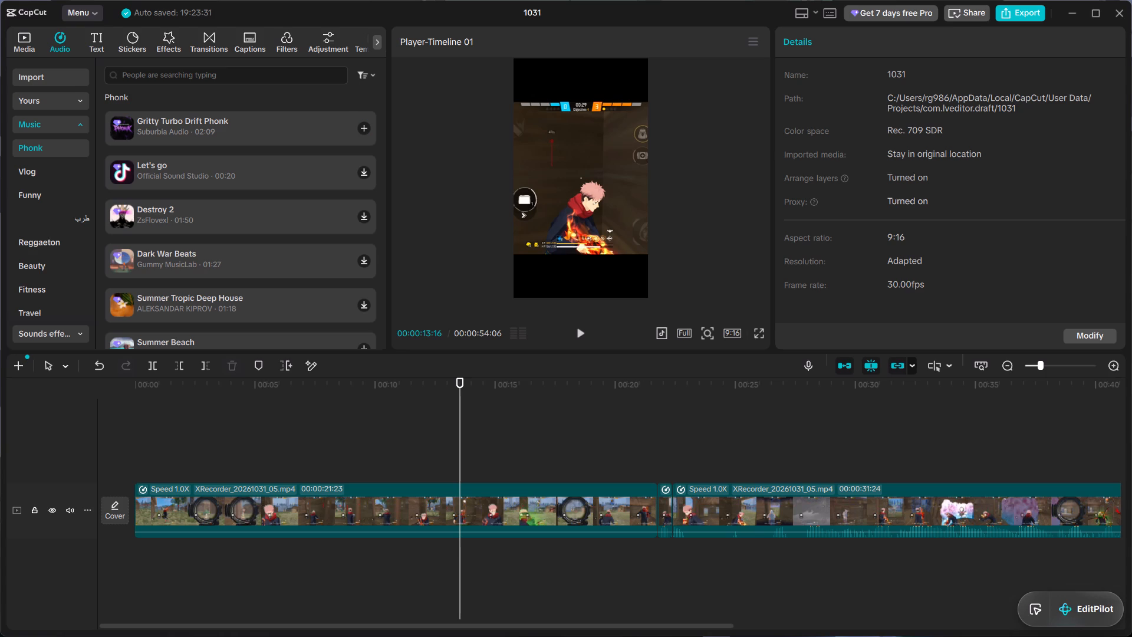
click(179, 73)
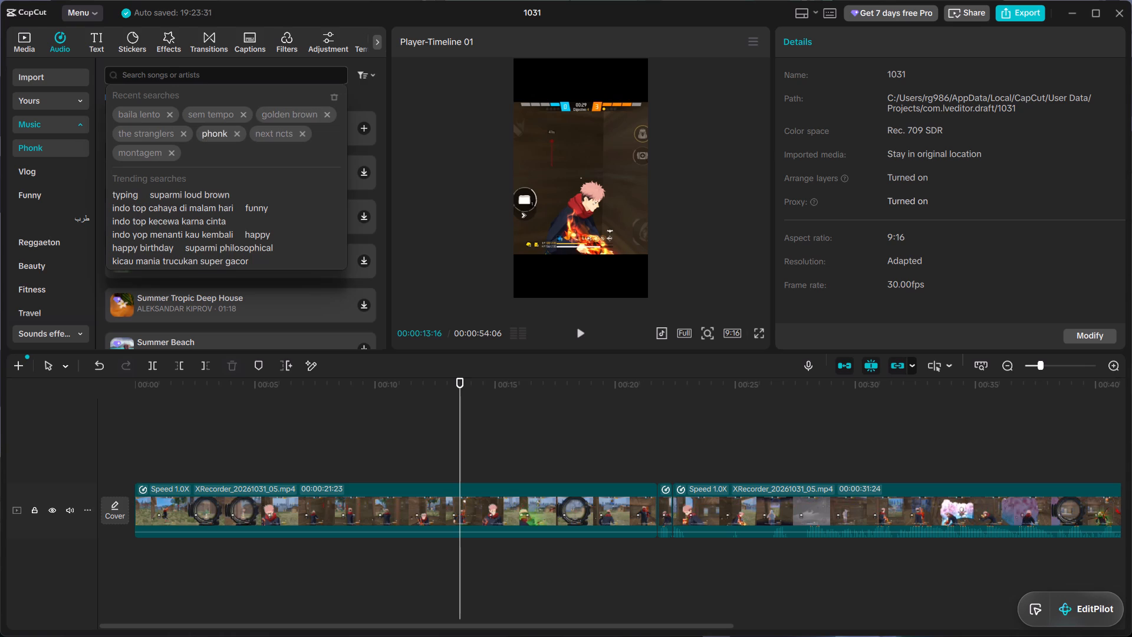
click(129, 149)
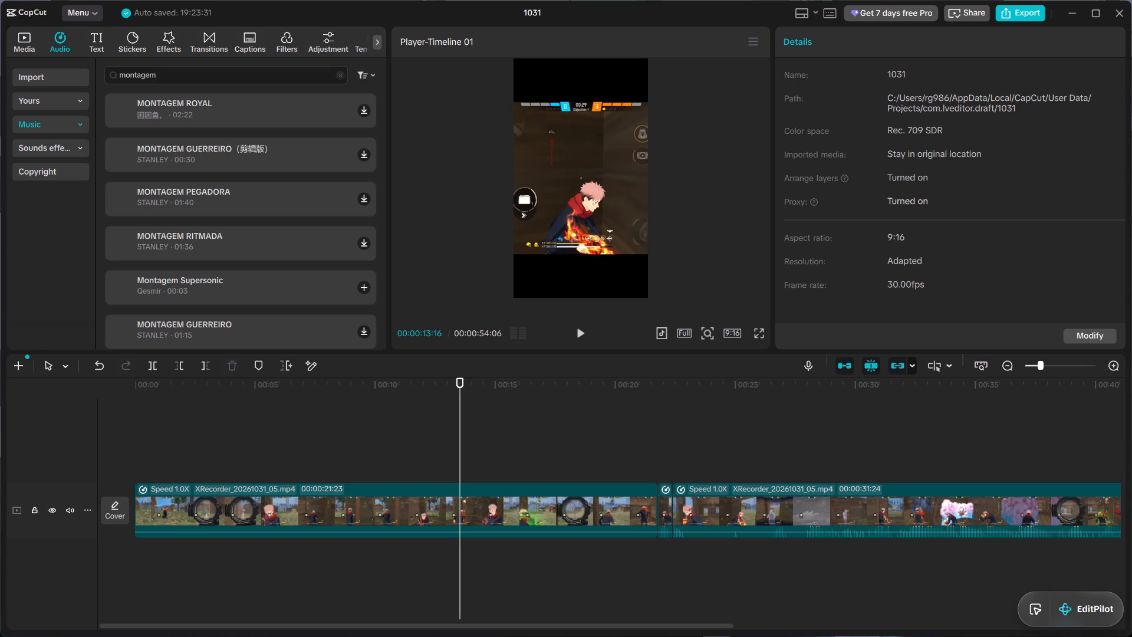
Try to preview MONTAGEM ROYAL and MONTAGEM PEGADORA, and look through the other "montagem" results.
click(295, 116)
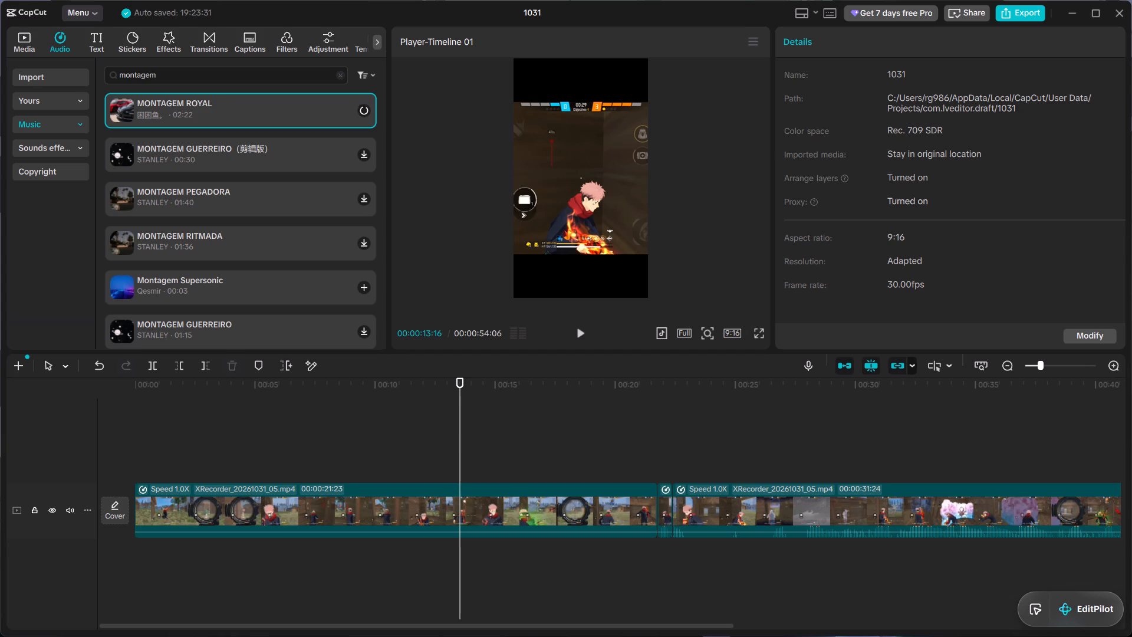
click(219, 209)
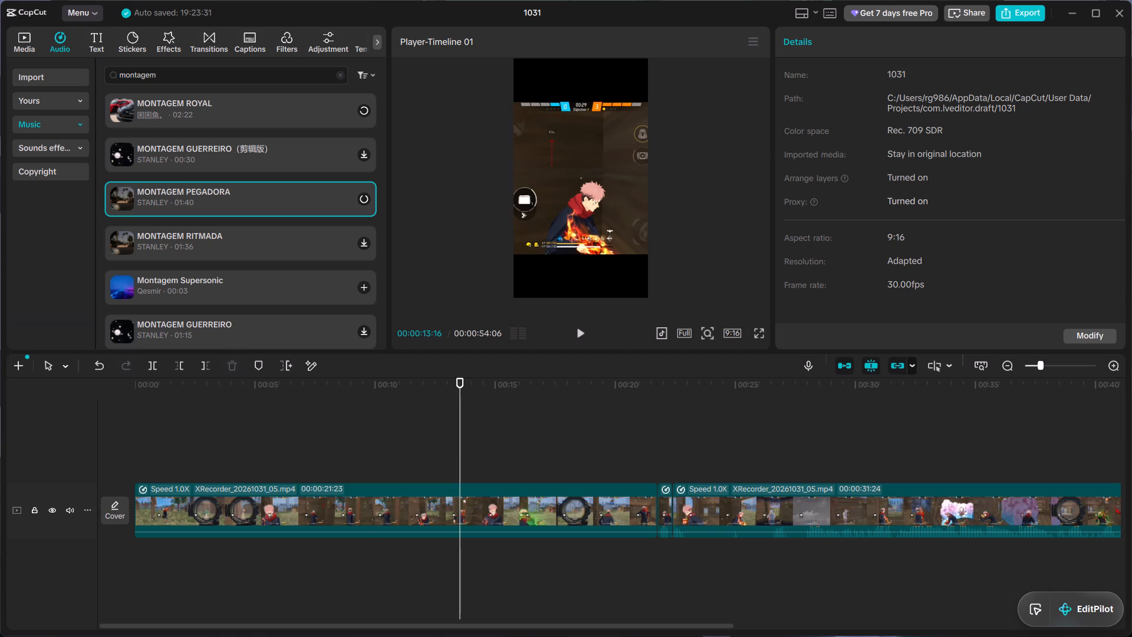
scroll(205, 202, down, 1)
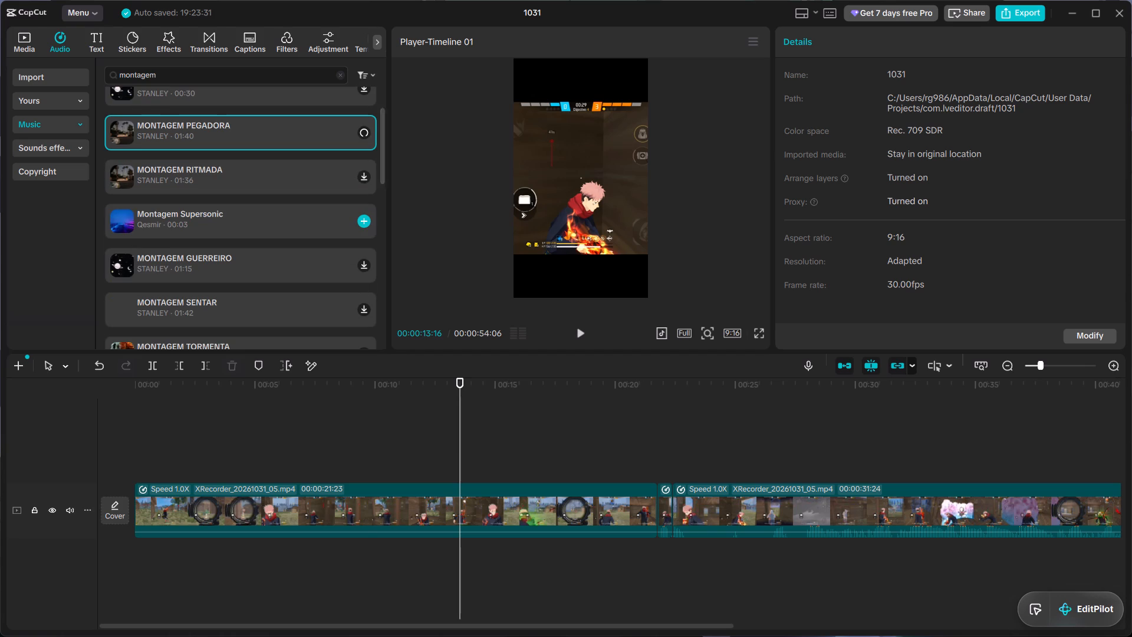
scroll(238, 232, down, 1)
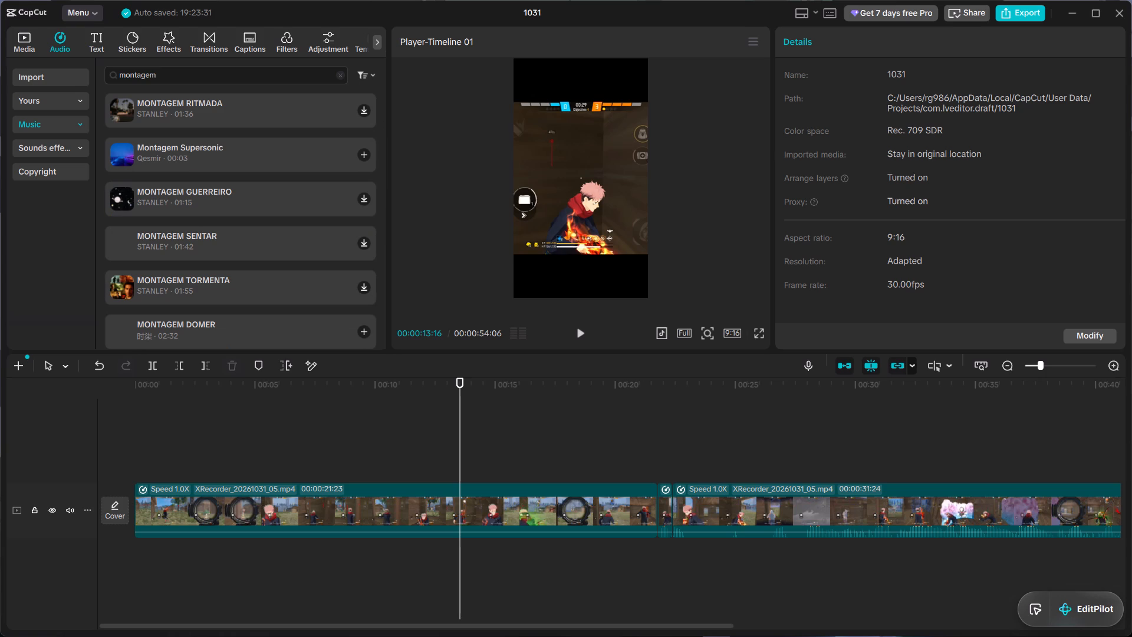
scroll(205, 259, down, 2)
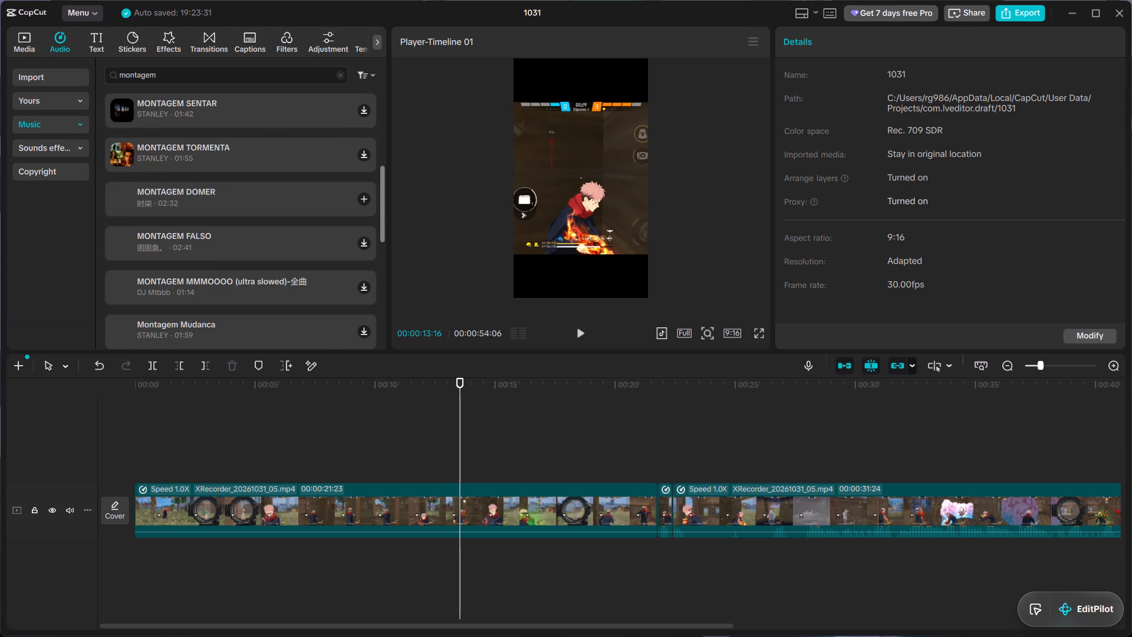
scroll(219, 248, down, 3)
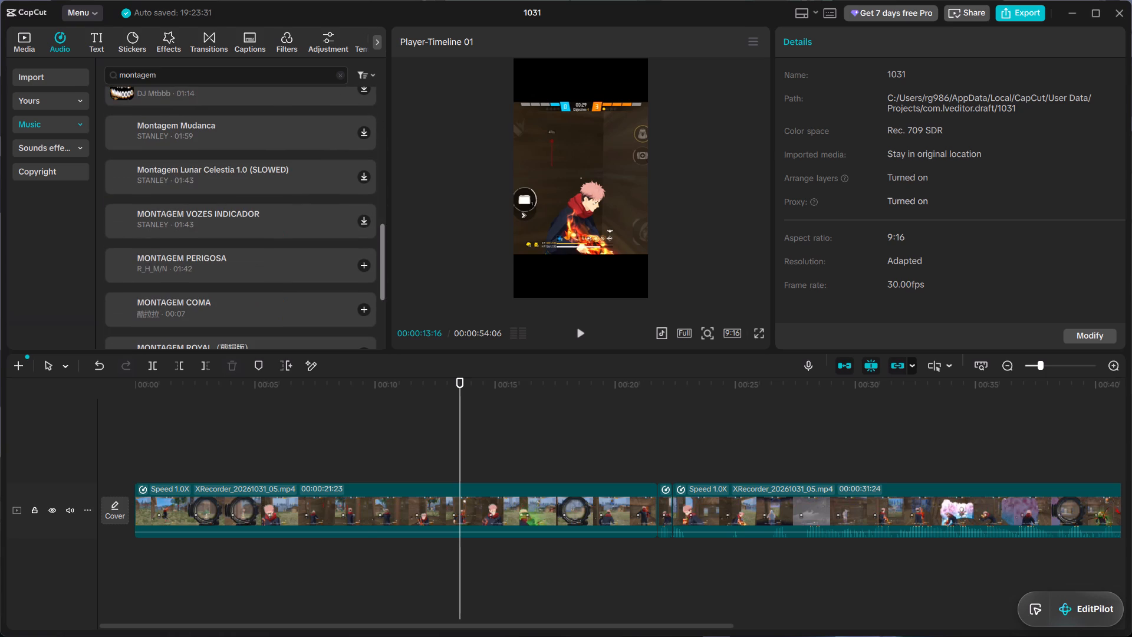
scroll(200, 211, up, 10)
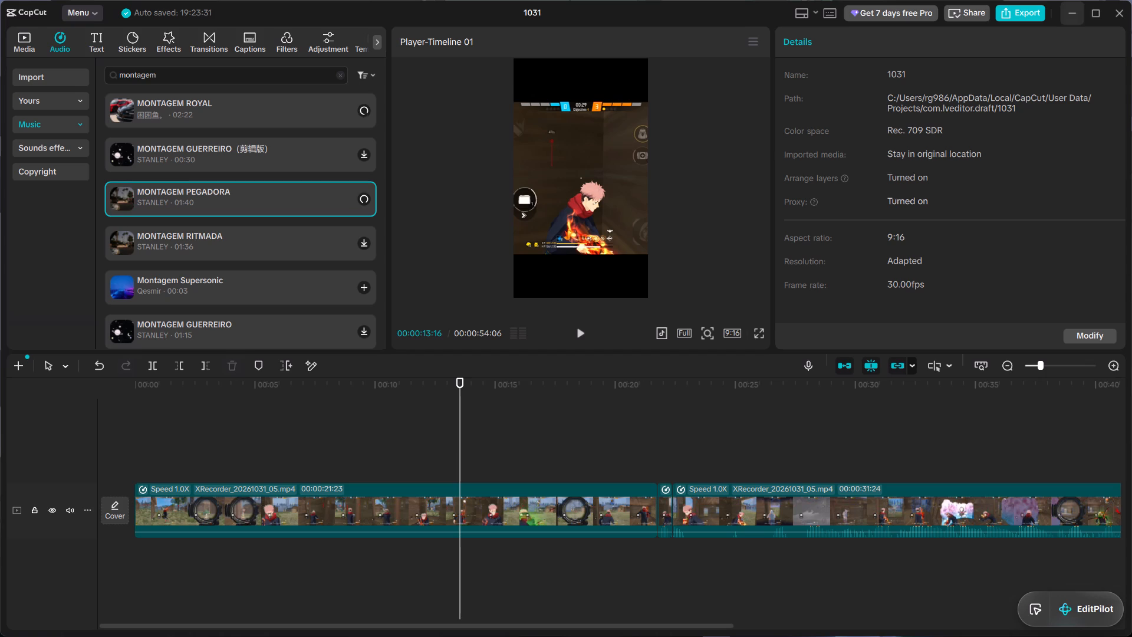
Find the 01:42 MONTAGEM PERIGOSA track in the results and add it to the timeline at the playhead.
click(1103, 13)
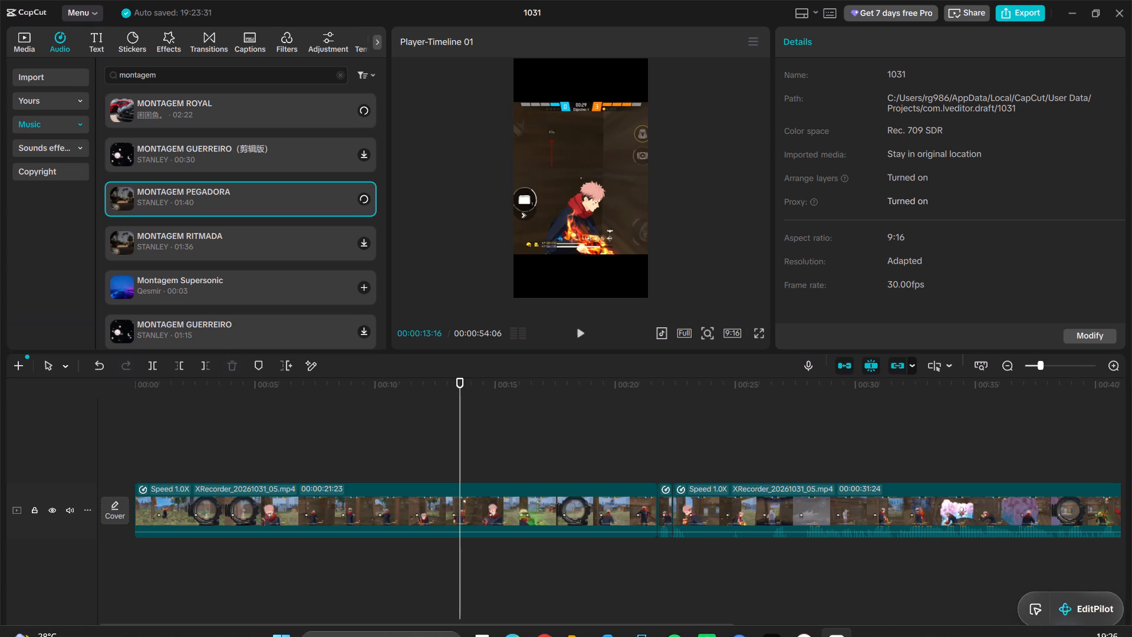
click(364, 198)
scroll(248, 188, up, 2)
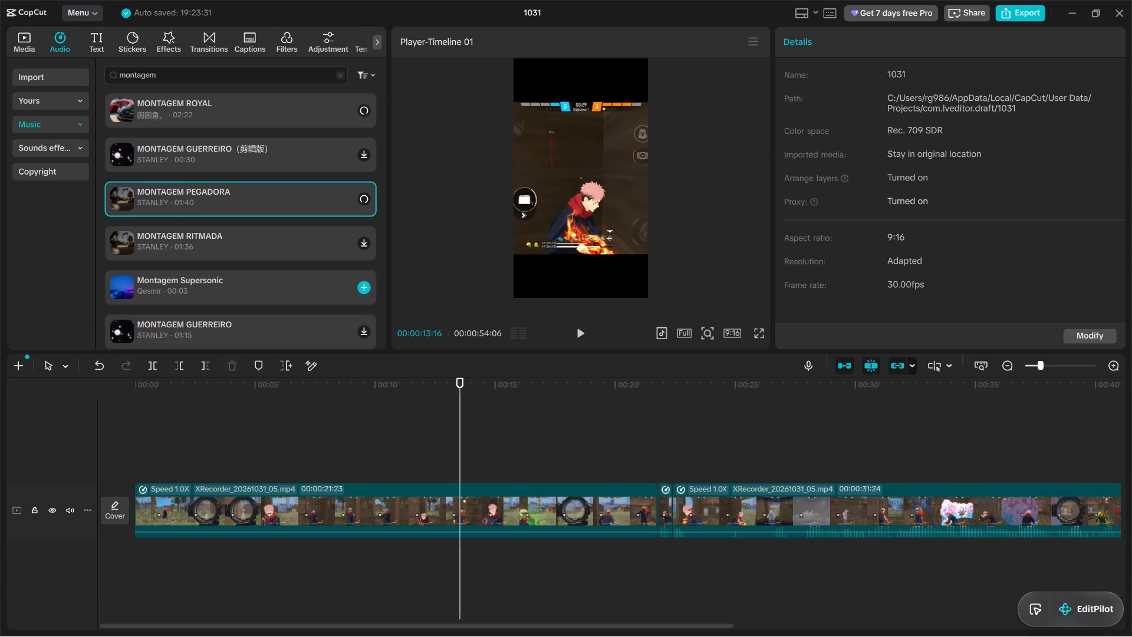
scroll(201, 275, down, 4)
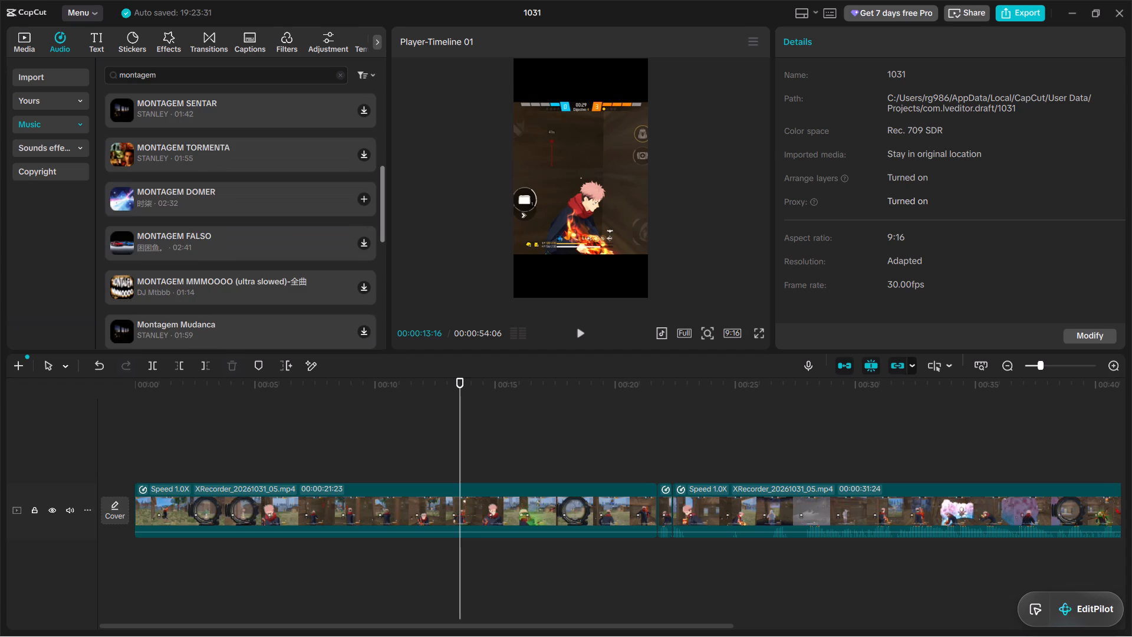
scroll(223, 266, down, 3)
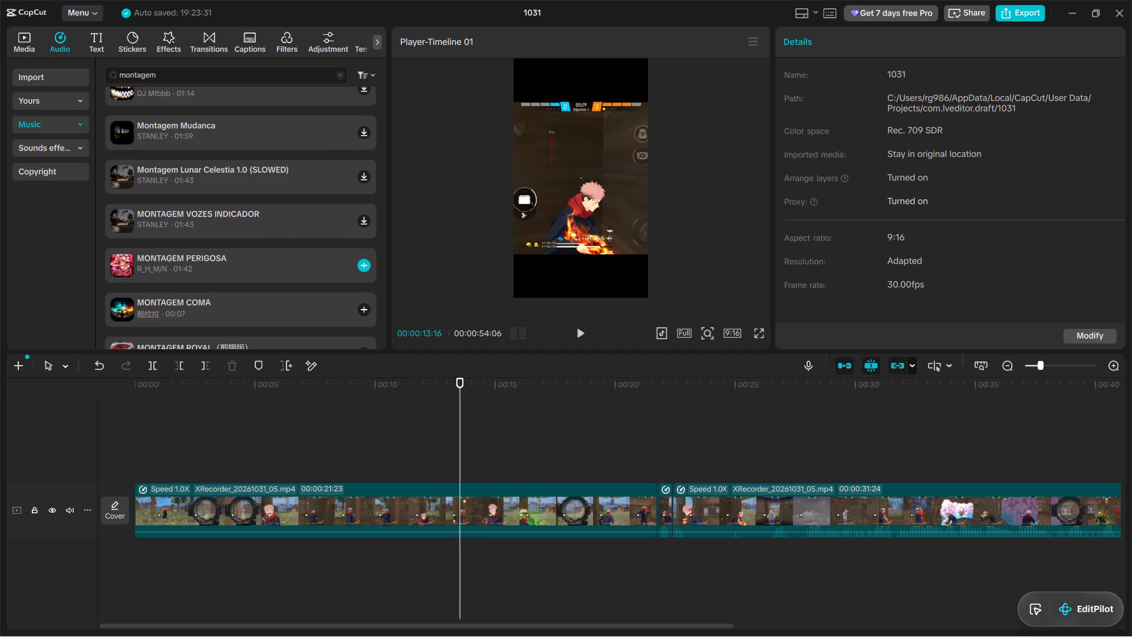
click(362, 268)
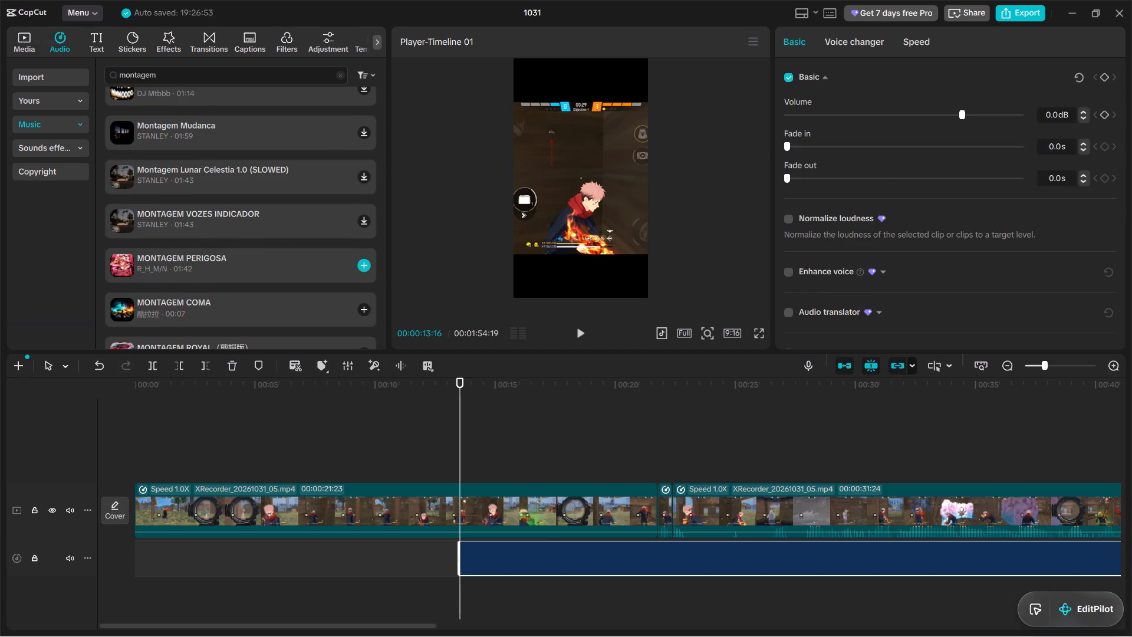
Play the timeline from the playhead to hear the added music with the footage.
click(580, 329)
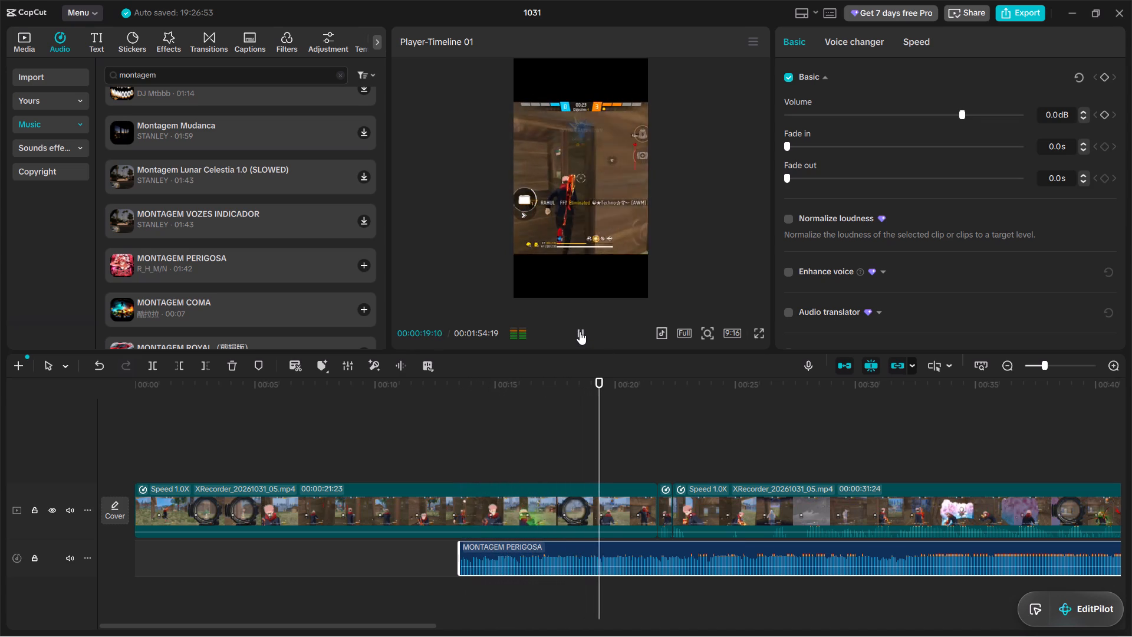
click(580, 331)
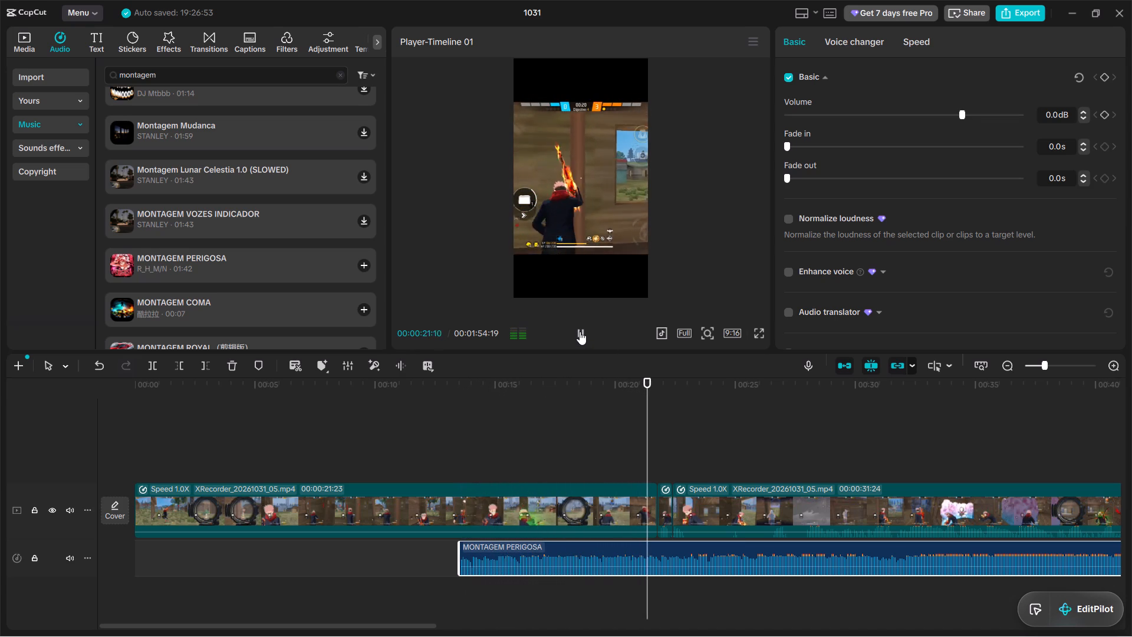
Move the MONTAGEM PERIGOSA clip to the very start of the timeline.
drag(592, 554, 353, 556)
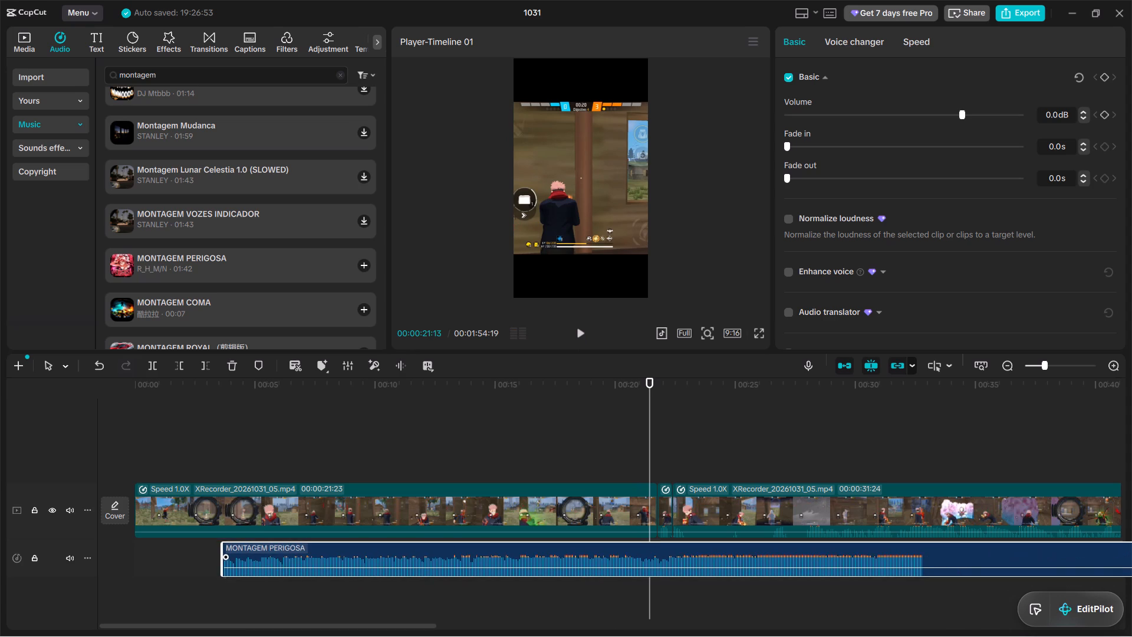
drag(353, 556, 268, 552)
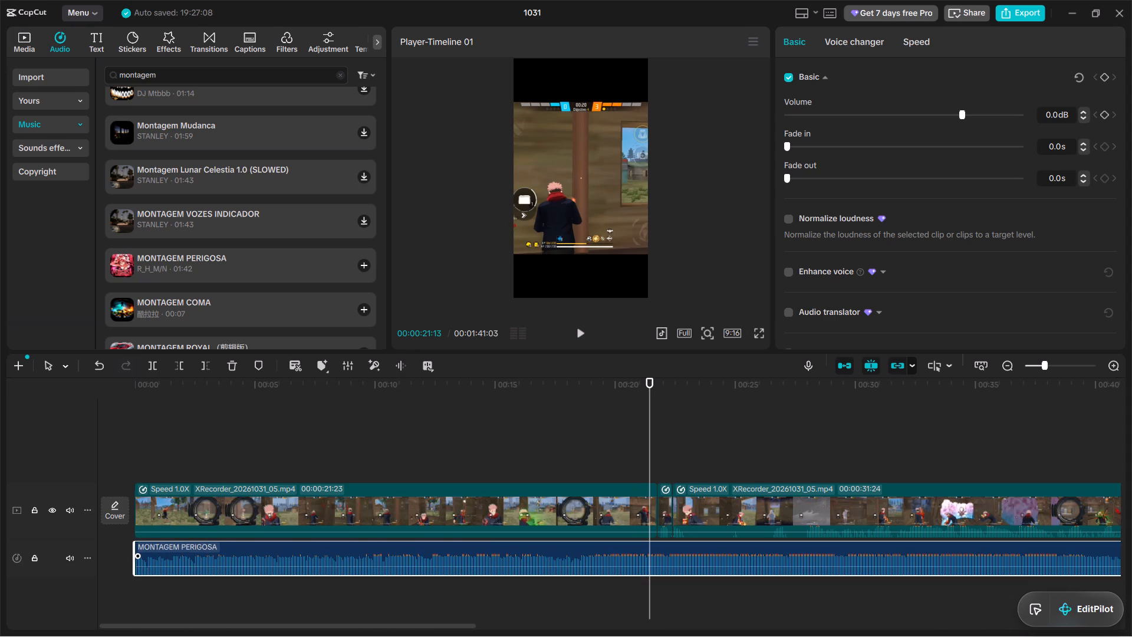
Scrub from the timeline's start to near the end of the video and play the ending with the music.
drag(650, 383, 532, 421)
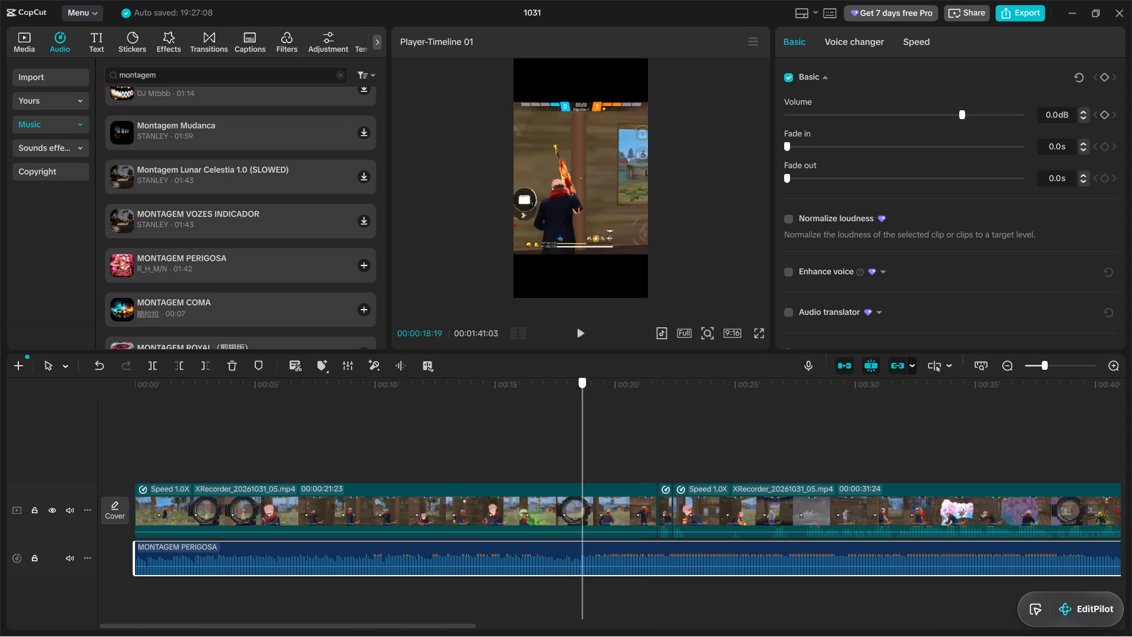
drag(532, 421, 114, 426)
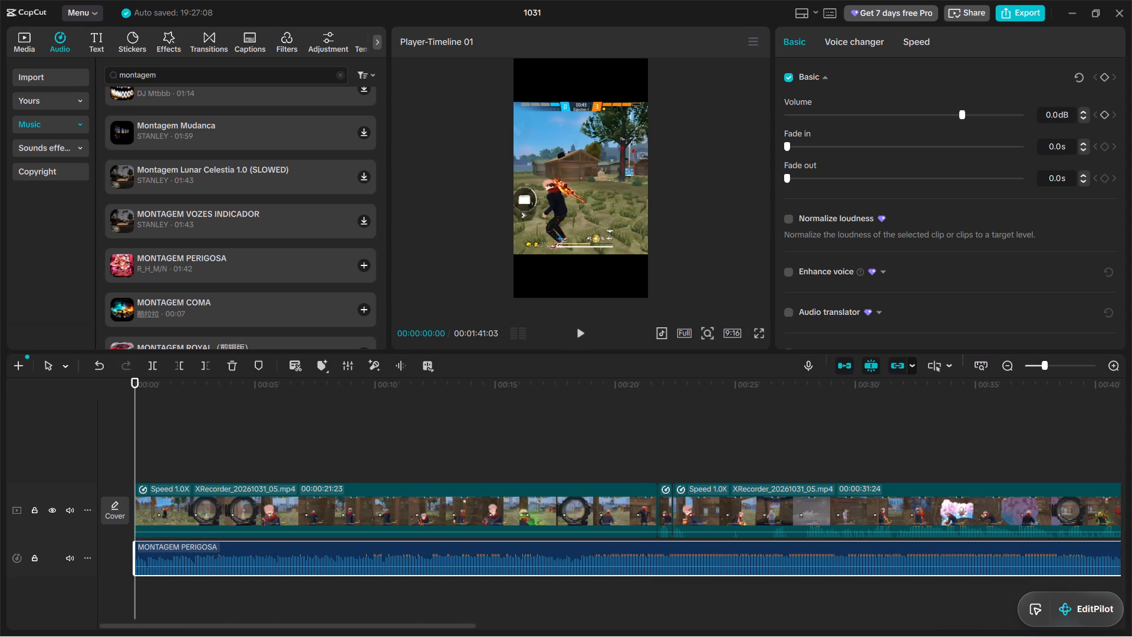
drag(139, 394, 145, 399)
drag(145, 399, 612, 483)
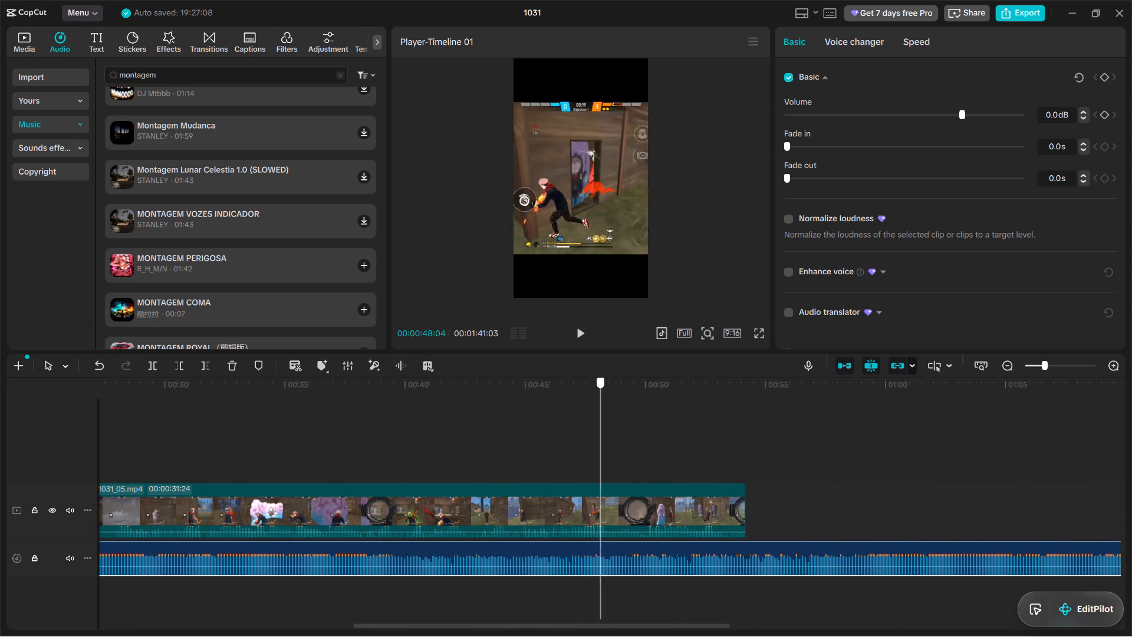
drag(612, 483, 650, 484)
key(space)
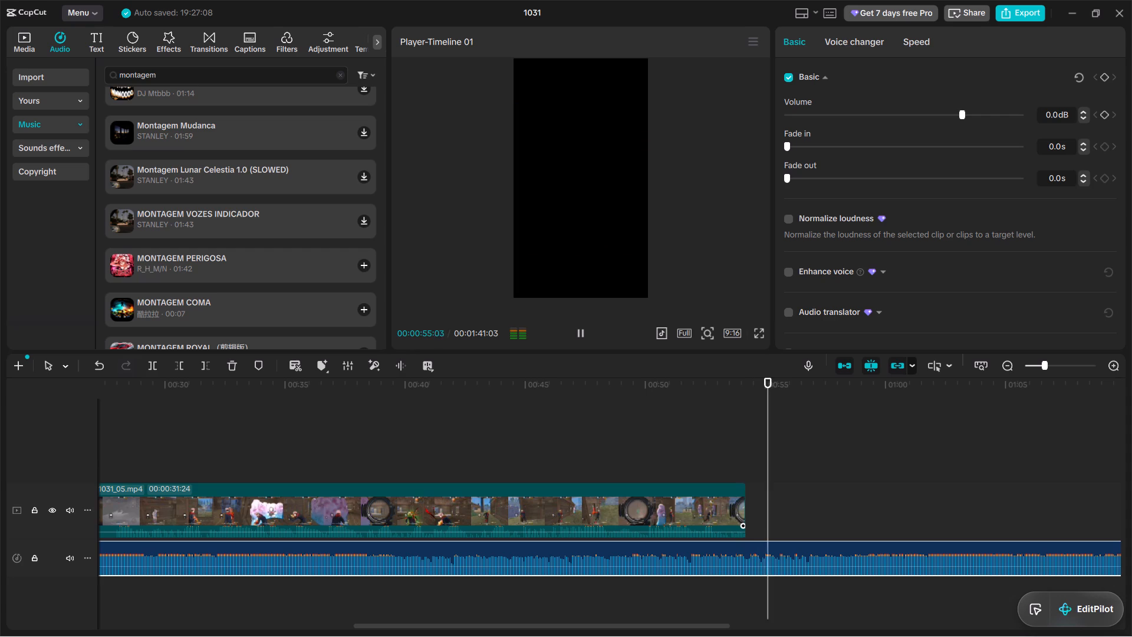
Trim the end of the MONTAGEM PERIGOSA clip to match the end of the video at 00:00:54:06.
drag(782, 437, 772, 444)
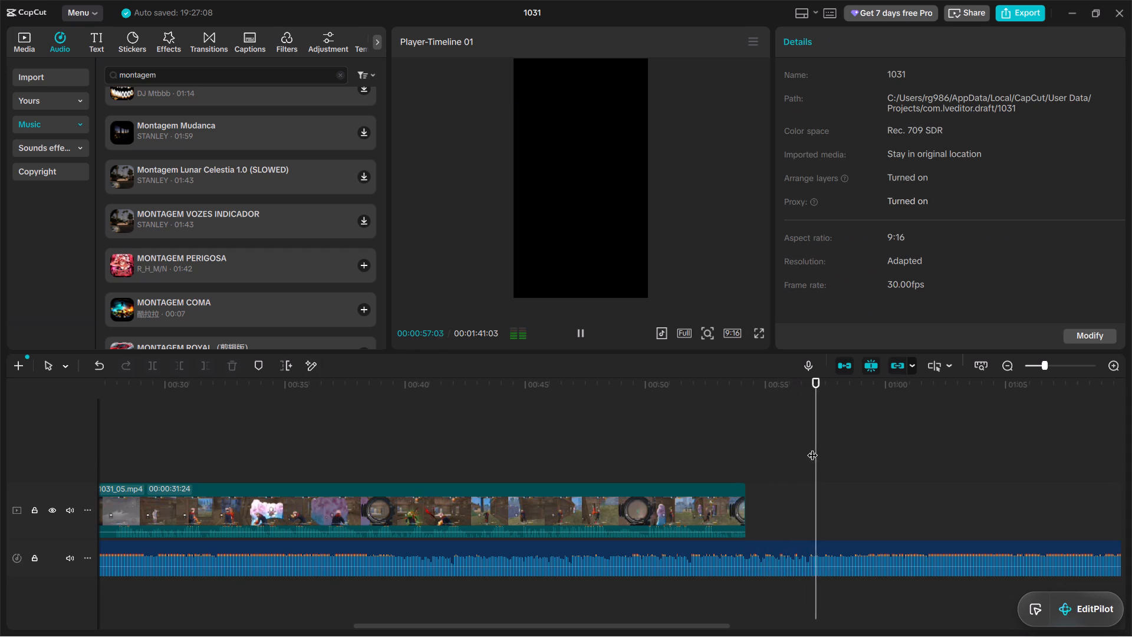
drag(812, 448, 749, 467)
click(713, 567)
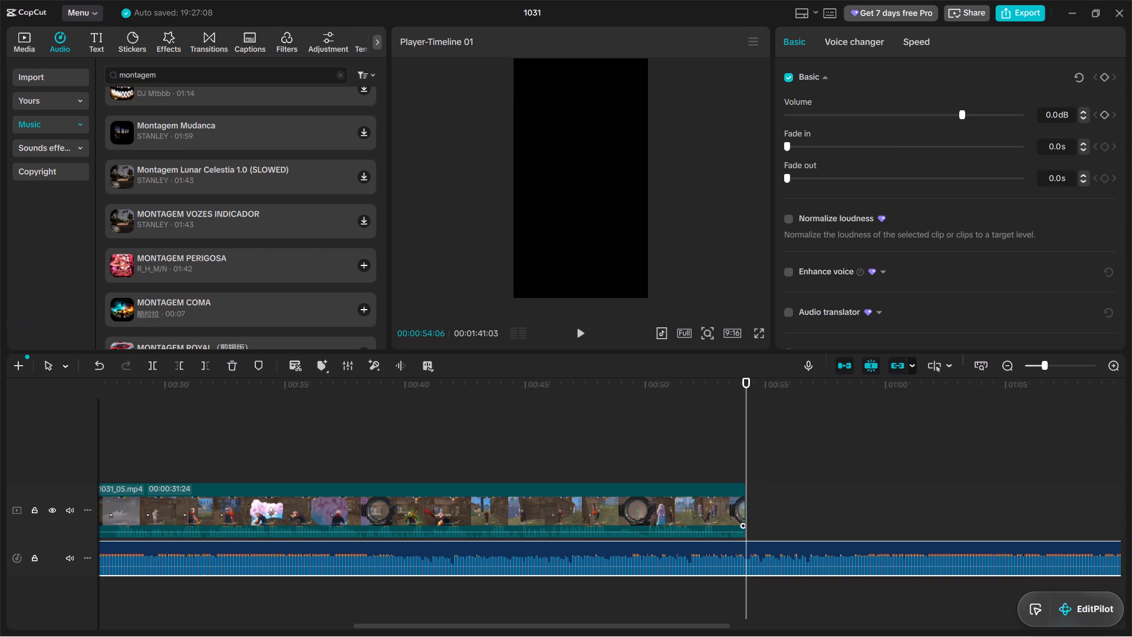
click(199, 372)
Play the last seconds of the timeline from about 00:00:52:22 to check the trimmed music ending.
click(778, 441)
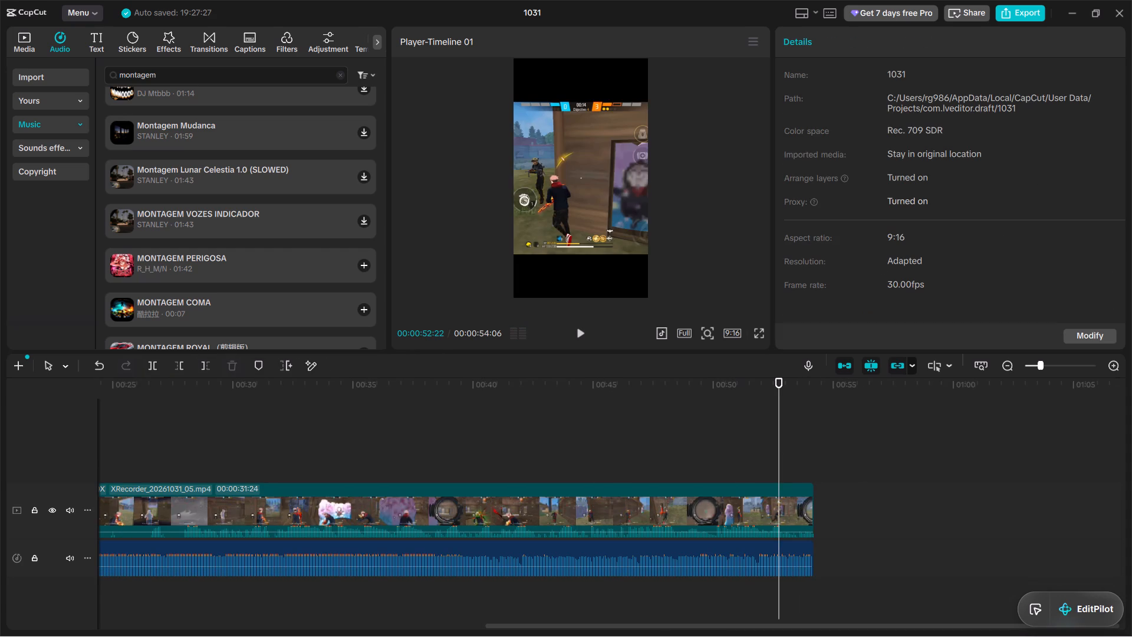
key(space)
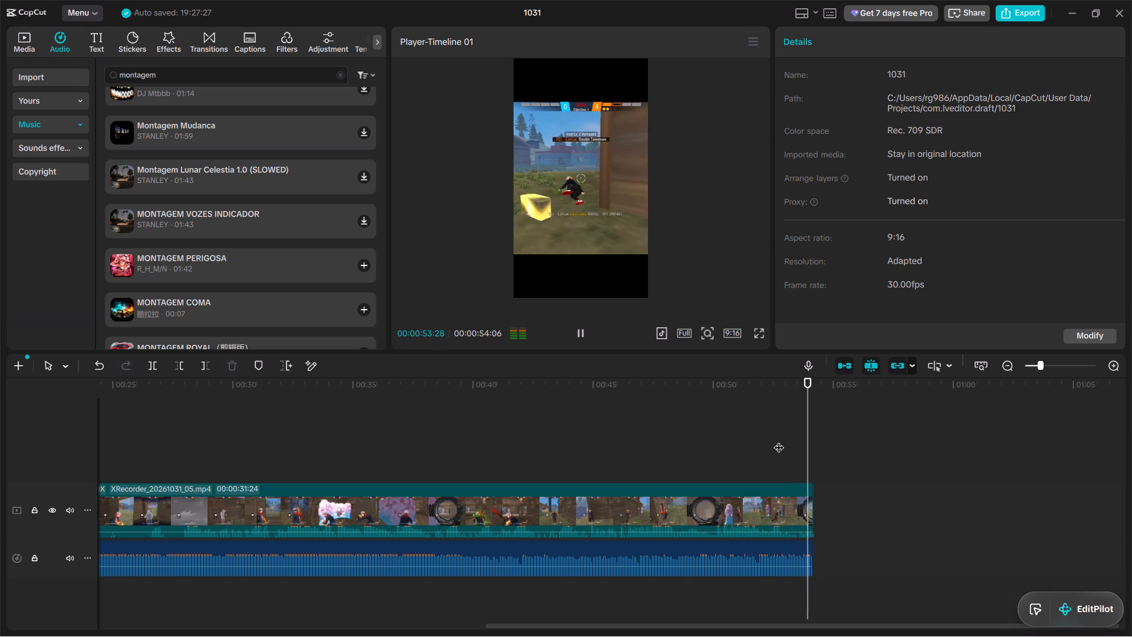
Play the second half of the video with its music from about 00:00:36 to near the end.
click(588, 457)
click(450, 446)
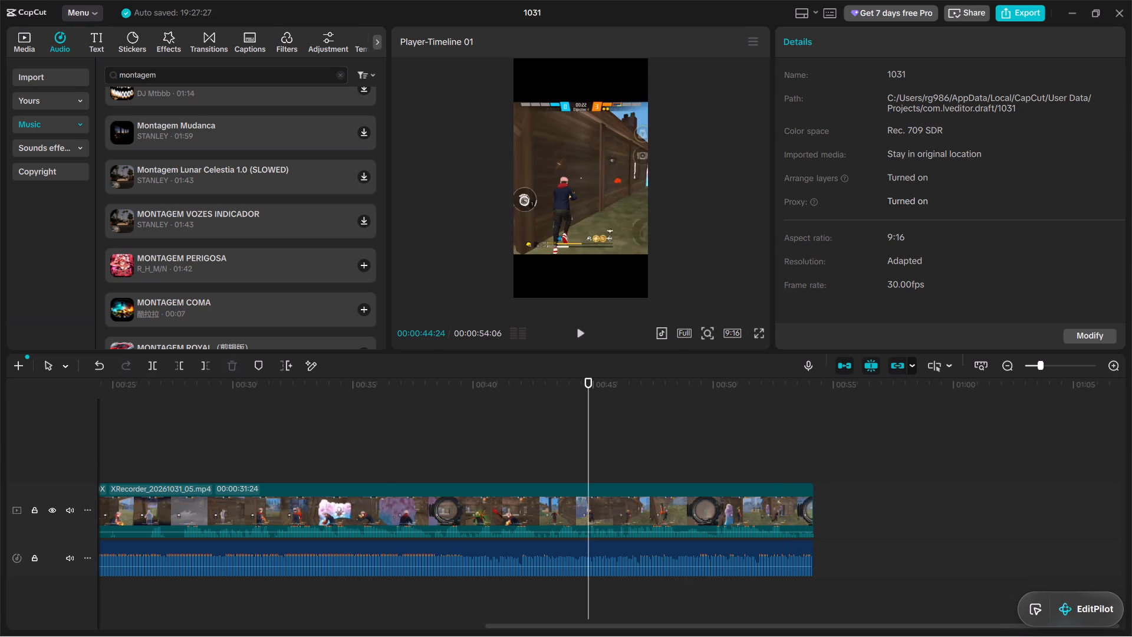
click(386, 452)
key(space)
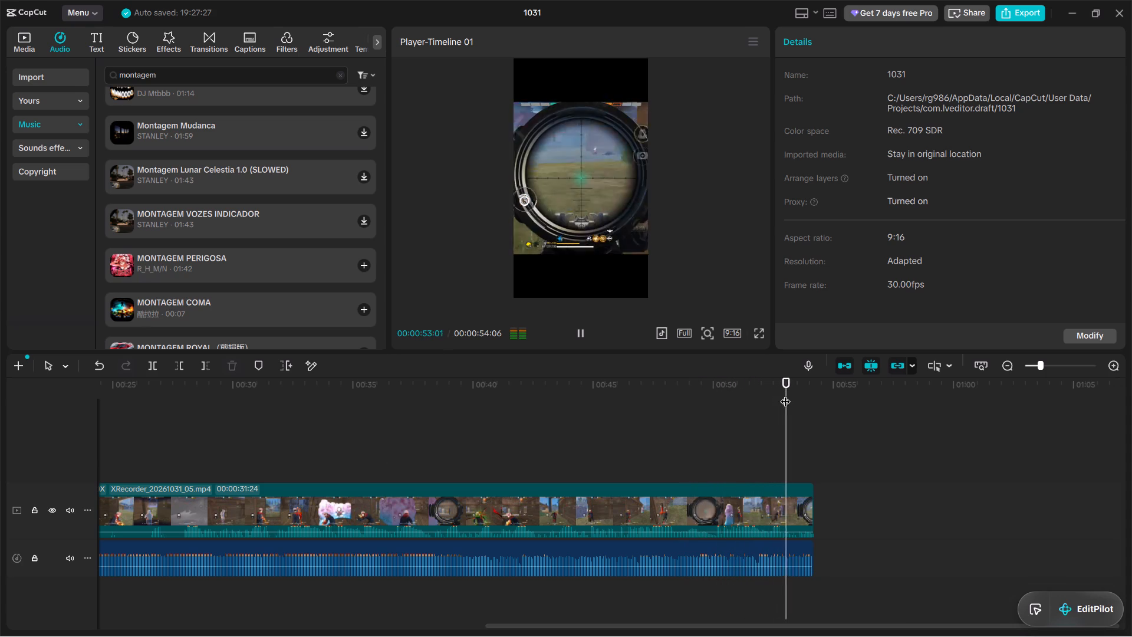
Split the last XRecorder_20261031_05.mp4 video clip at 00:00:42:12.
drag(785, 394, 485, 471)
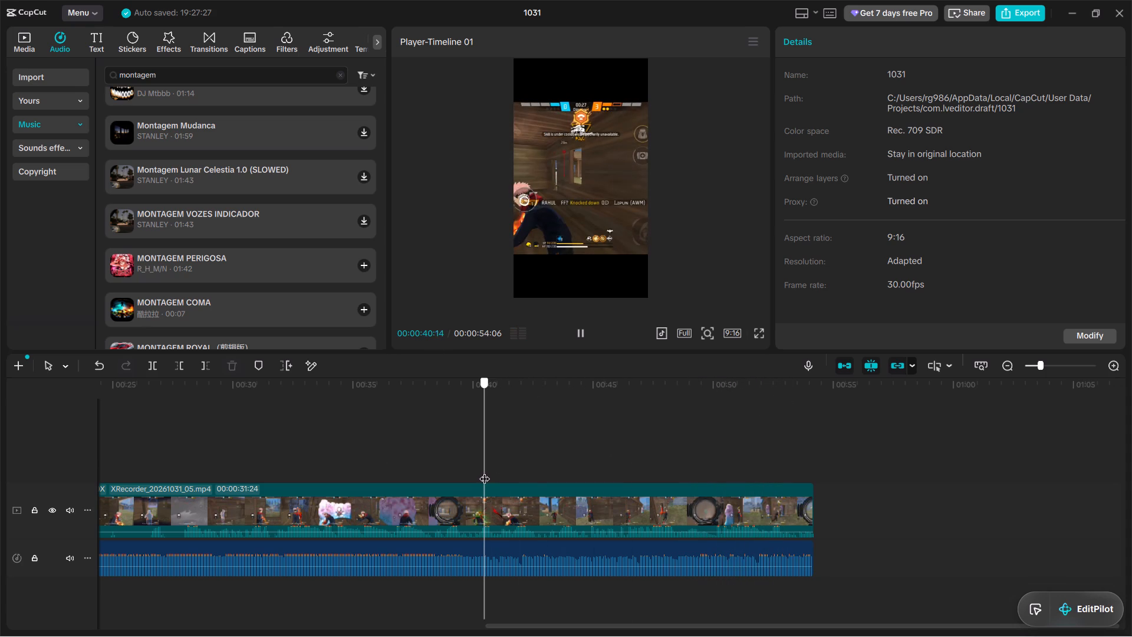
drag(485, 471, 551, 471)
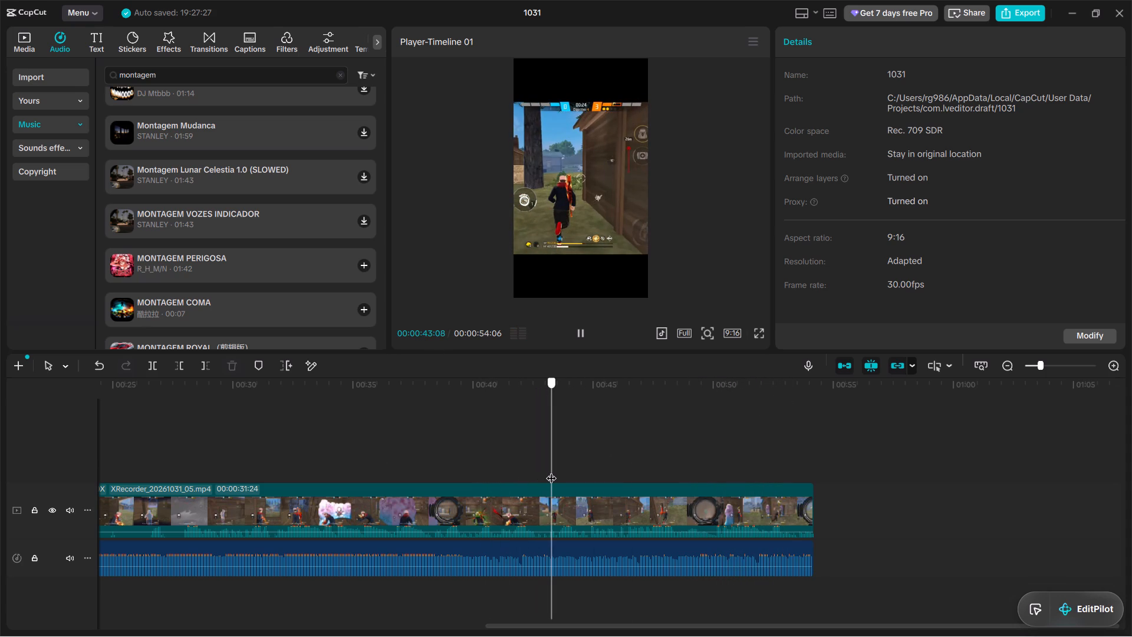
drag(551, 471, 529, 482)
drag(529, 482, 539, 481)
click(539, 481)
drag(542, 465, 536, 465)
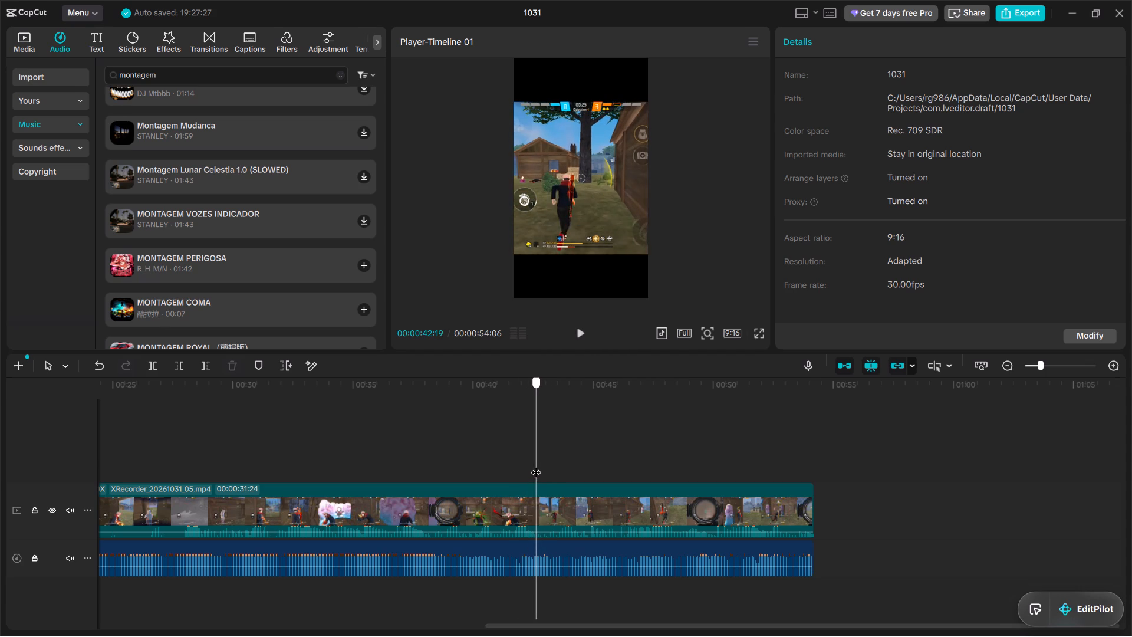
drag(536, 465, 540, 466)
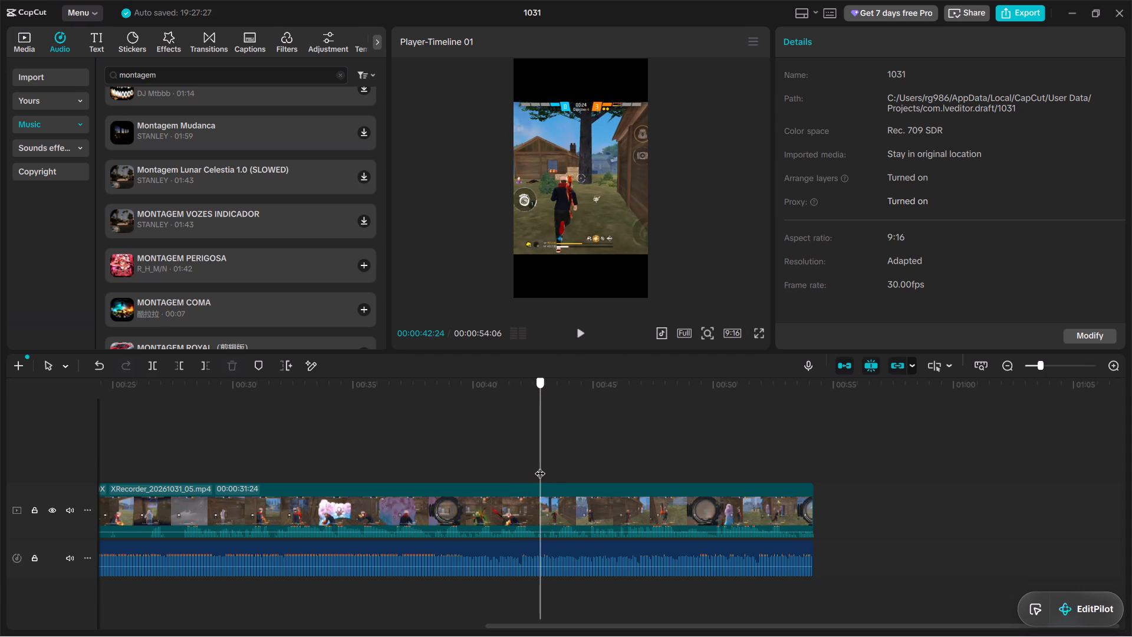
drag(540, 466, 526, 477)
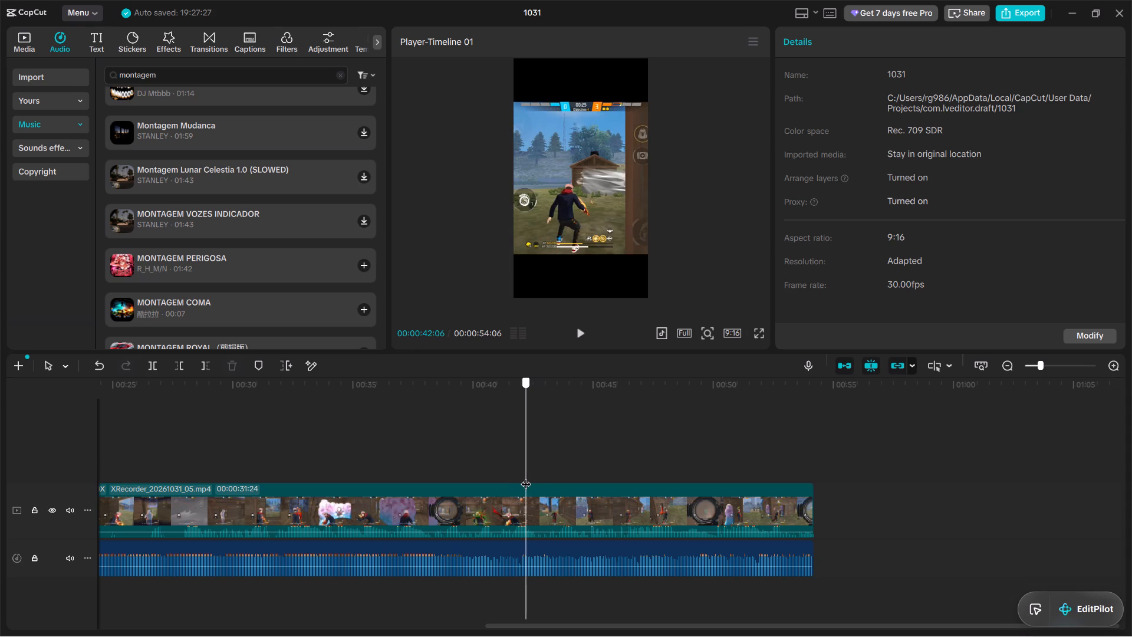
drag(526, 477, 528, 477)
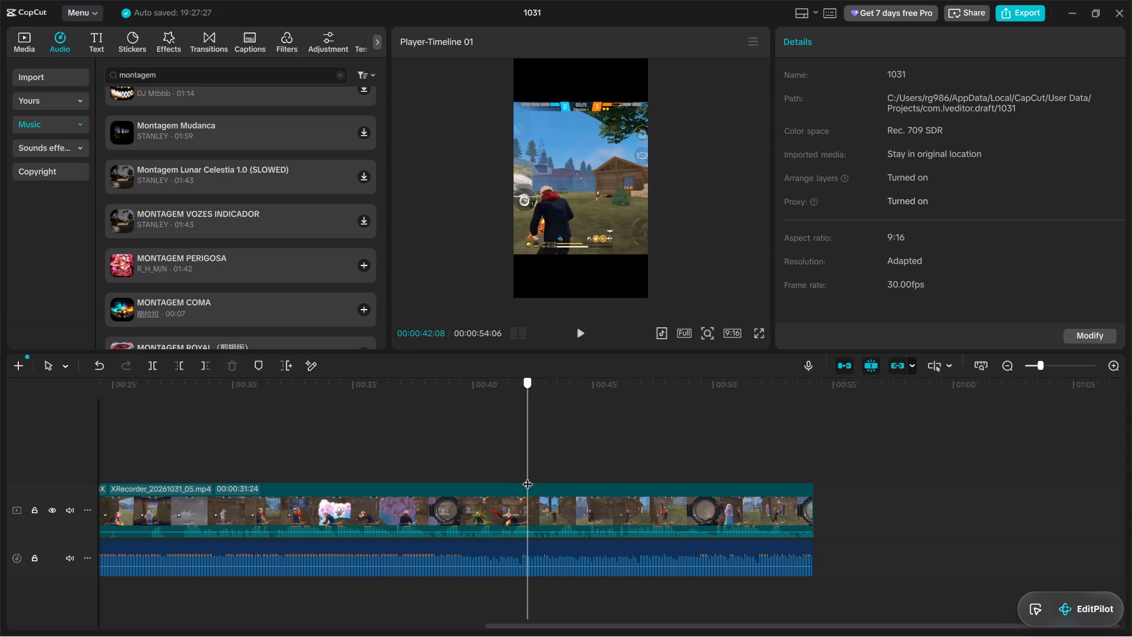
drag(528, 477, 531, 477)
click(524, 508)
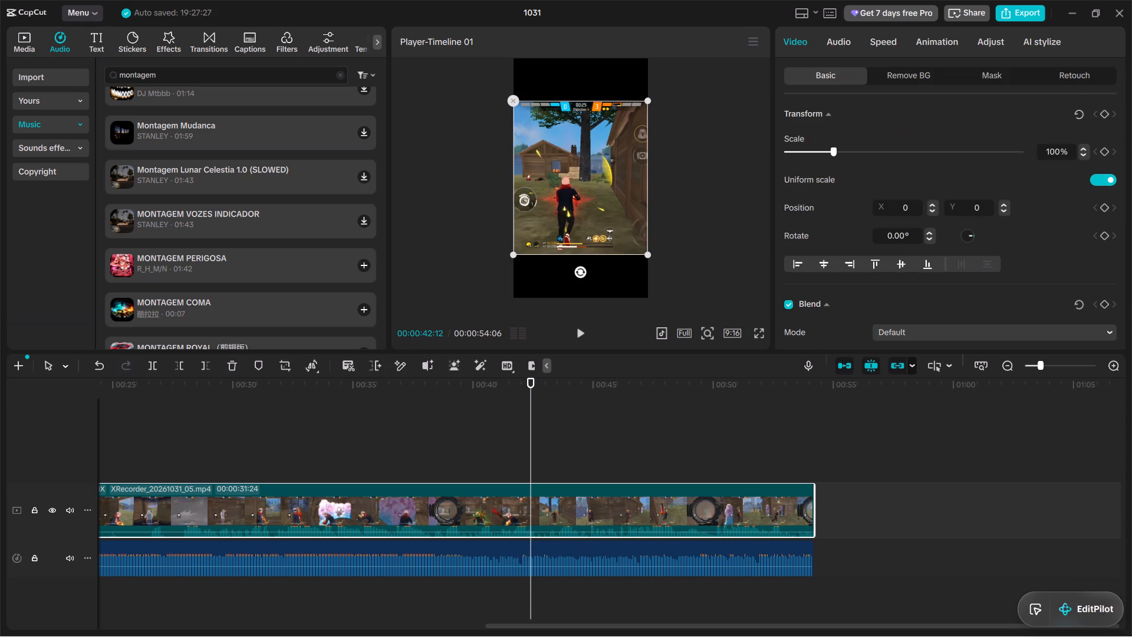
click(149, 367)
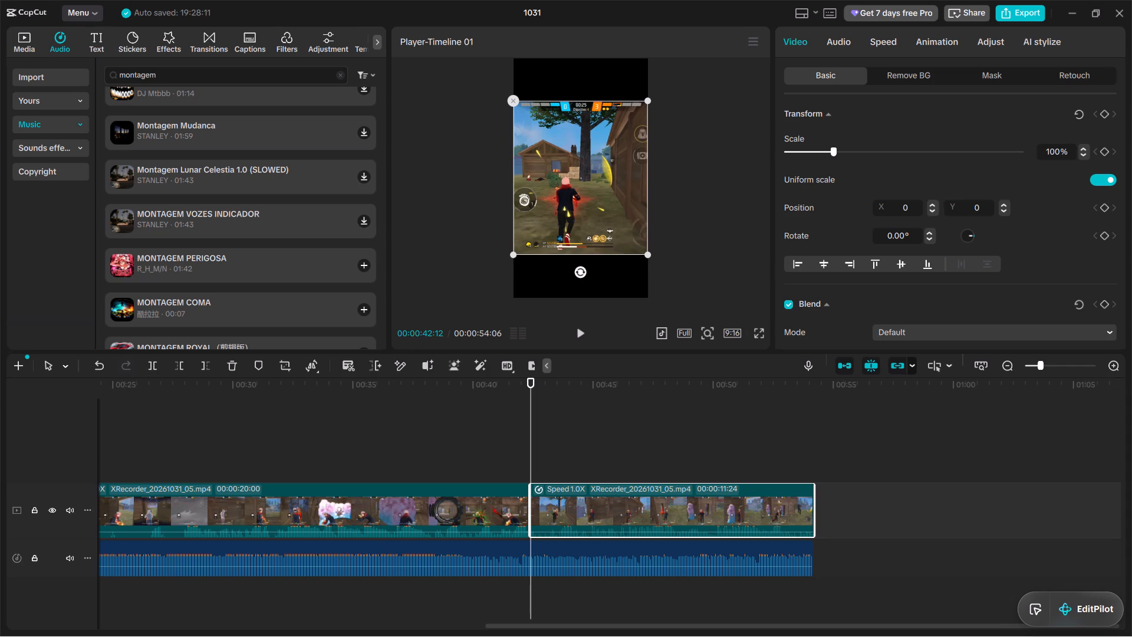
Trim away the beginning of the final video clip up to 00:00:46:15, closing the gap after the split.
click(575, 456)
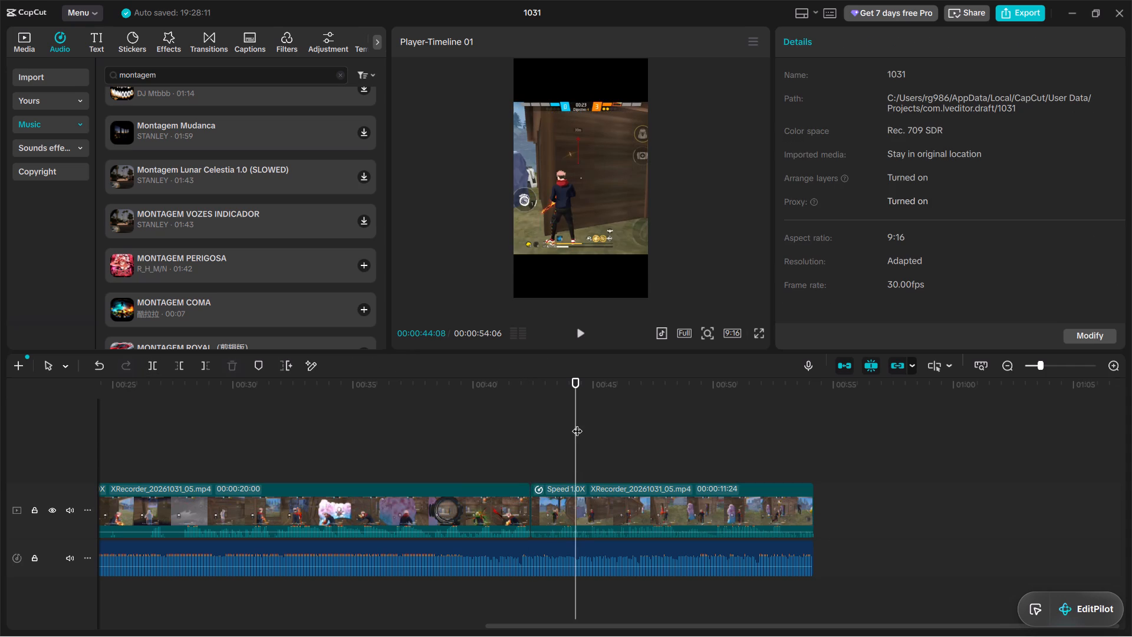
drag(577, 423, 615, 429)
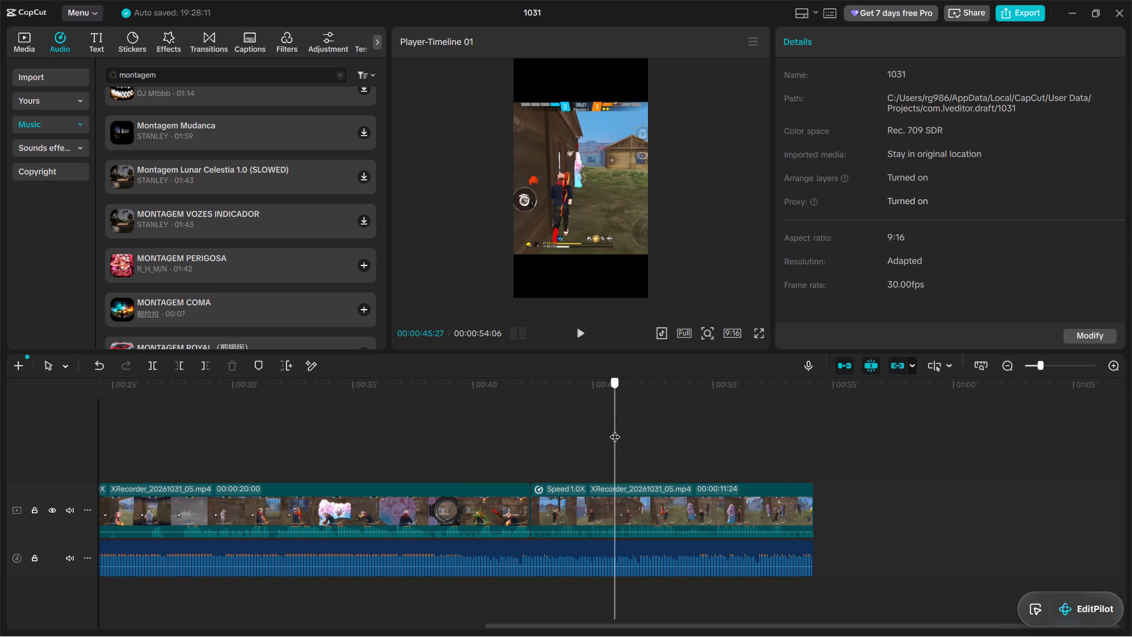
drag(615, 429, 621, 431)
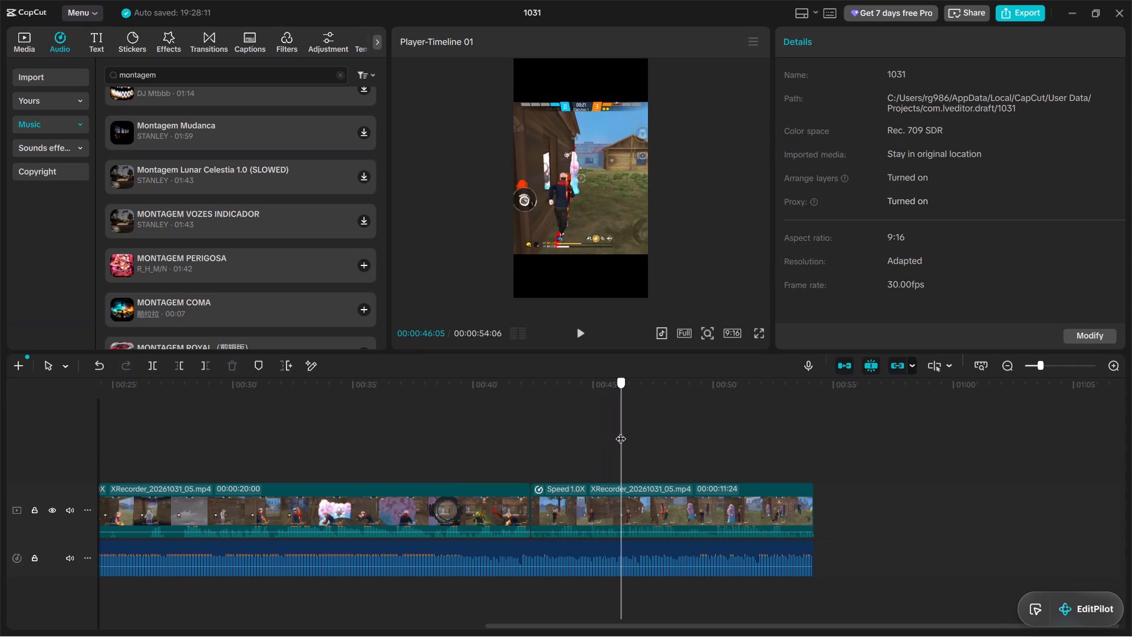
drag(621, 431, 627, 441)
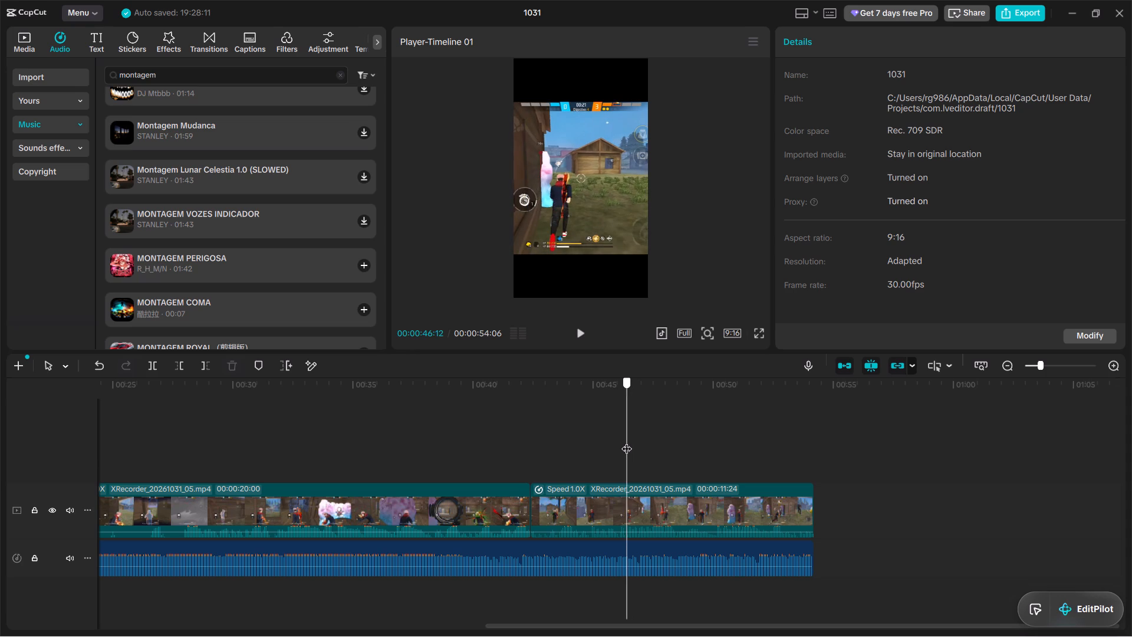
drag(627, 441, 629, 441)
click(606, 493)
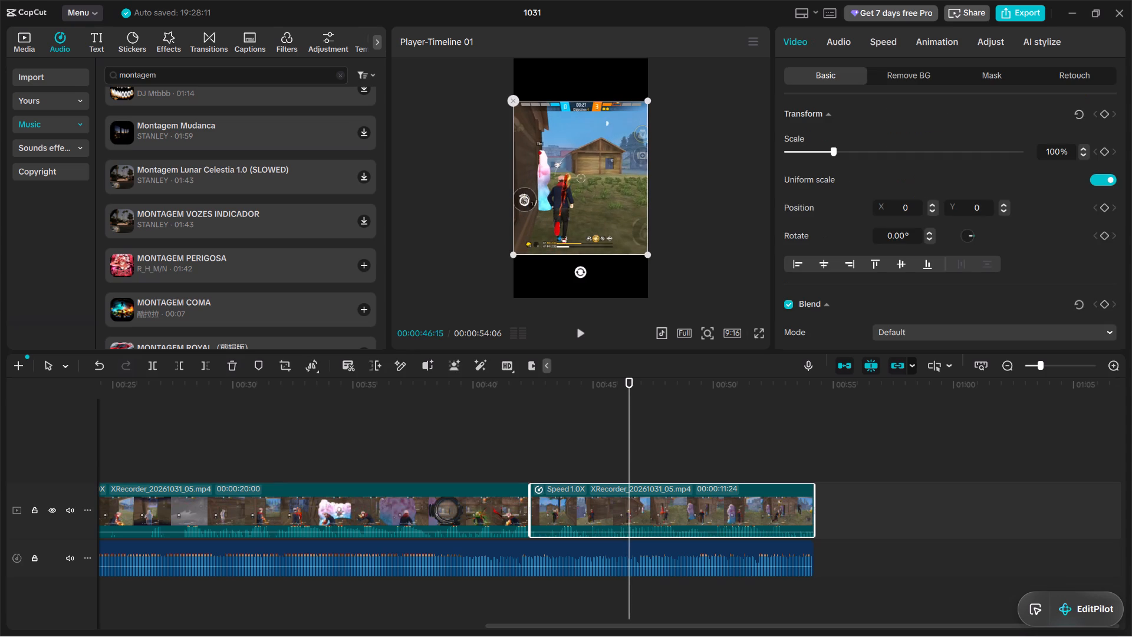
click(180, 363)
Play from 00:00:41:17 across the new cut to the end of the video.
click(511, 425)
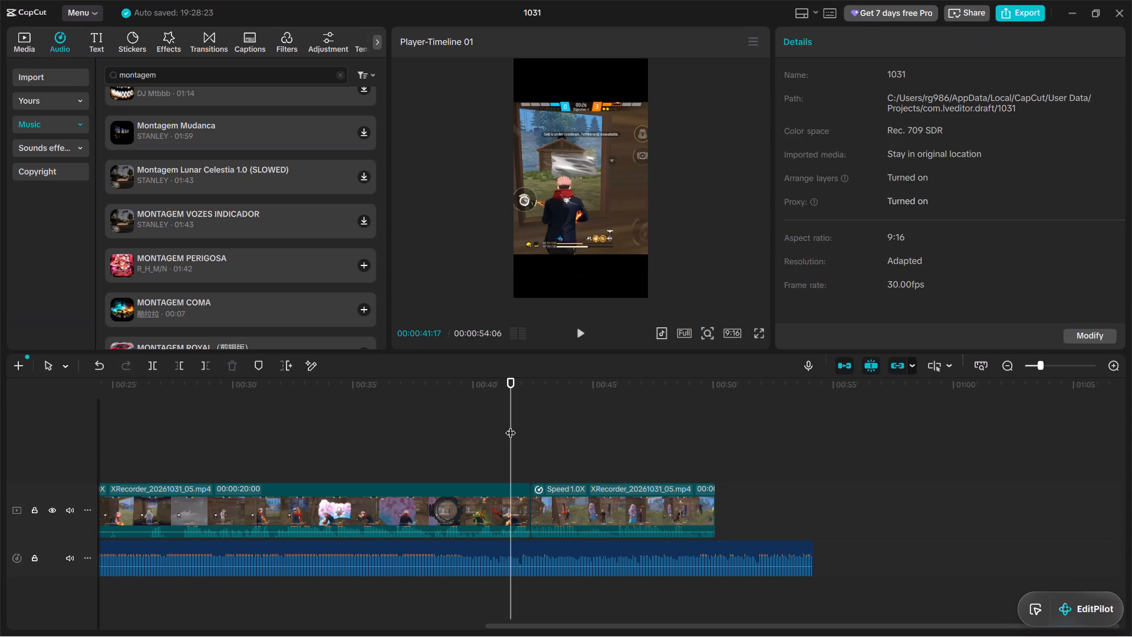
key(space)
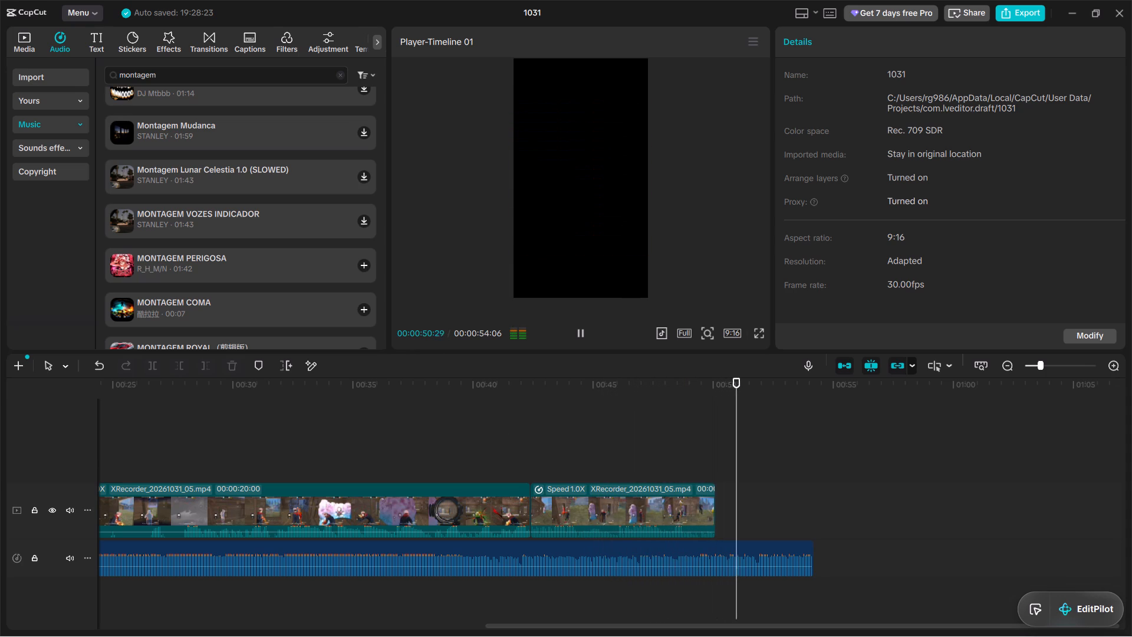
Add the MONTAGEM ROYAL track to the timeline at the end of the video, at 00:00:50:03.
drag(750, 406, 716, 442)
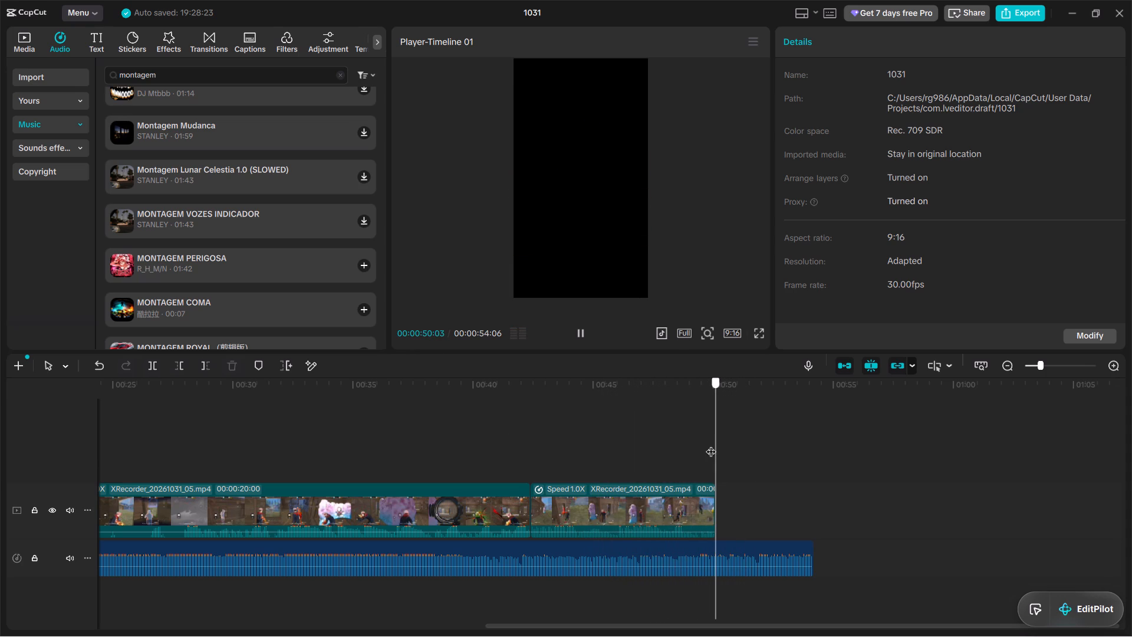
click(444, 556)
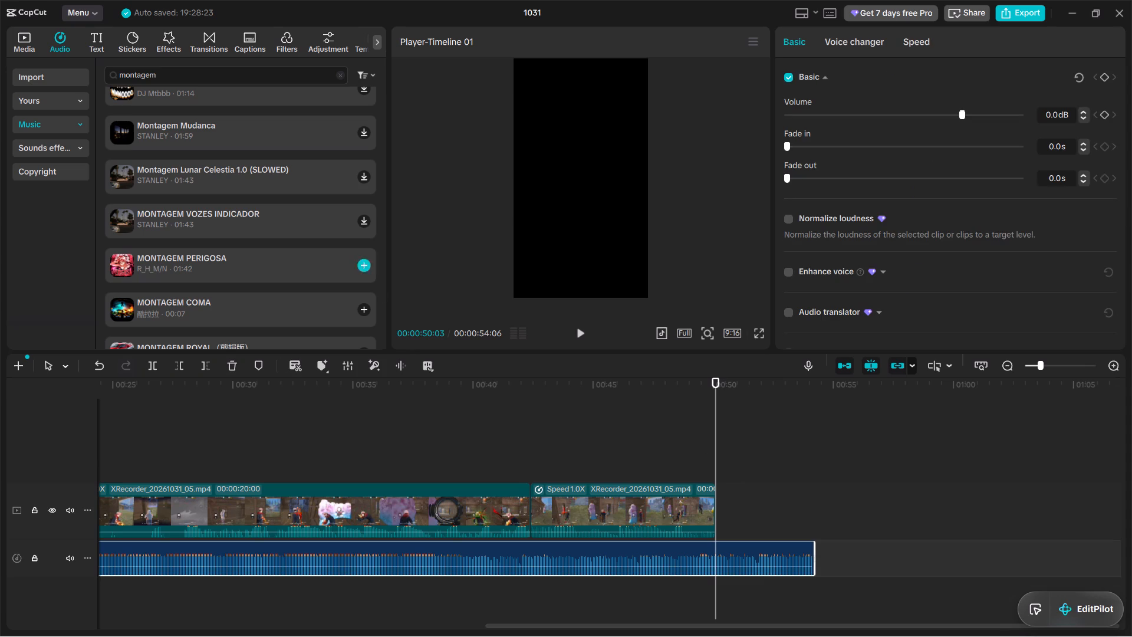
scroll(198, 248, up, 9)
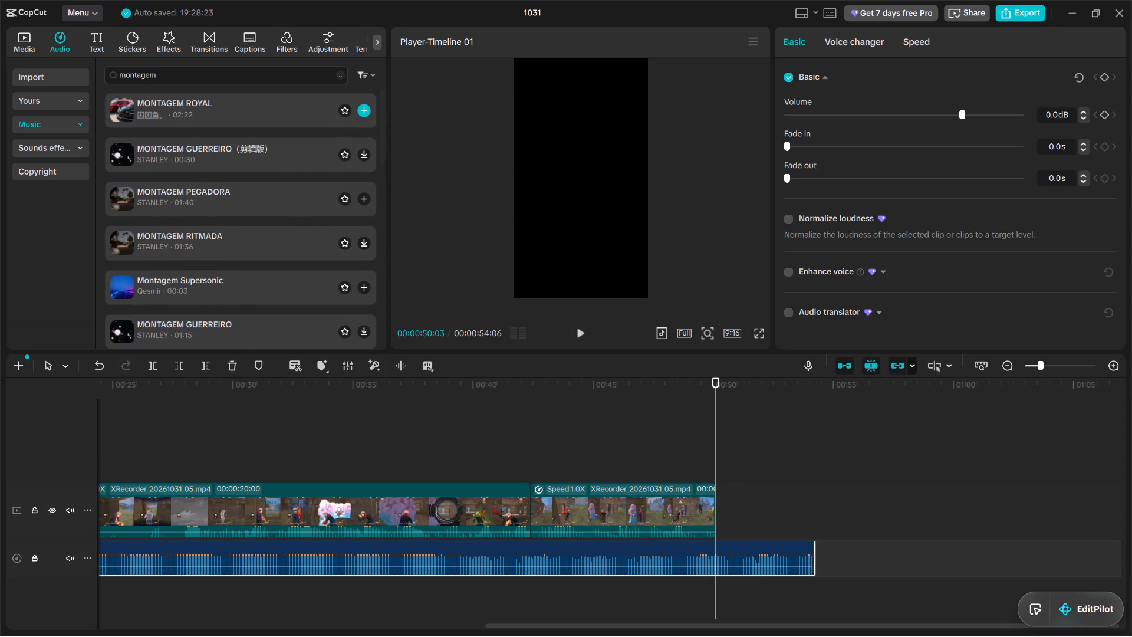
click(363, 111)
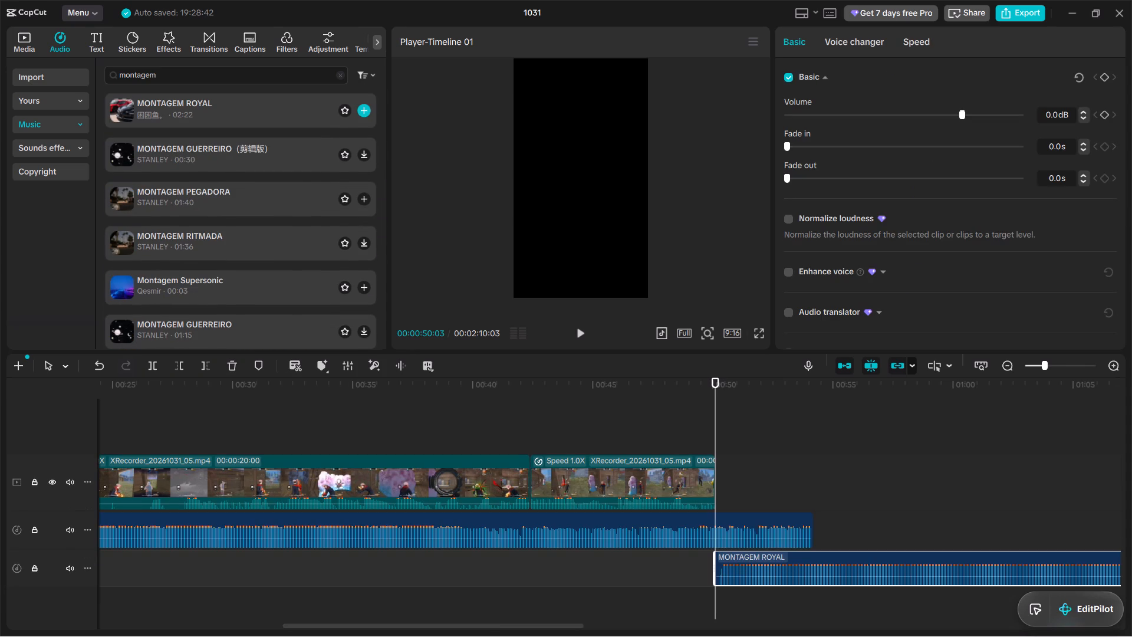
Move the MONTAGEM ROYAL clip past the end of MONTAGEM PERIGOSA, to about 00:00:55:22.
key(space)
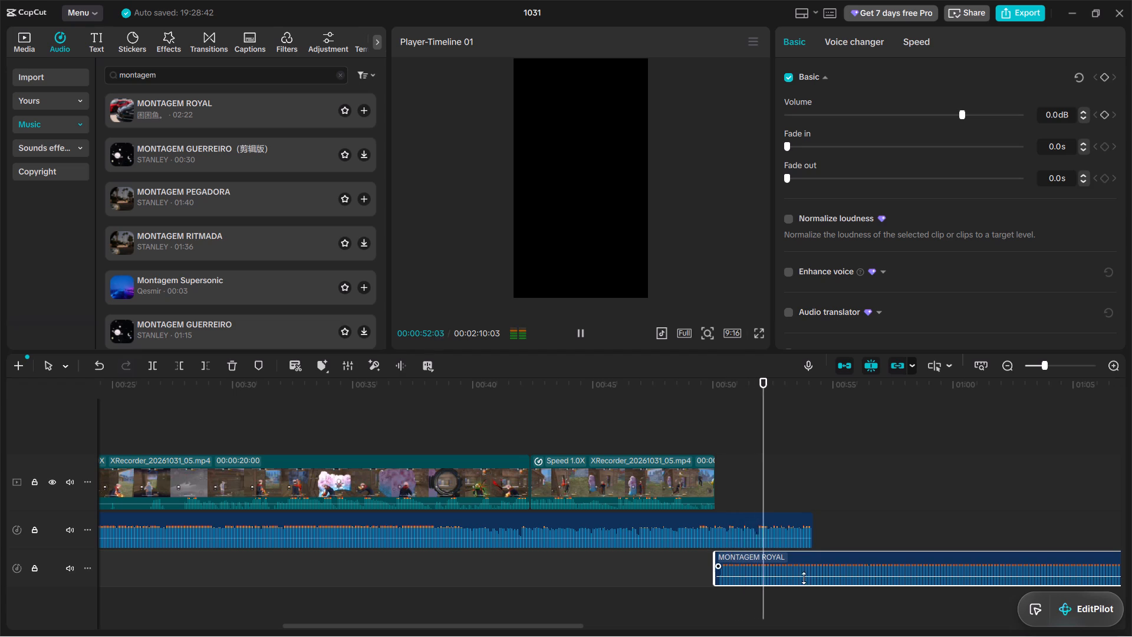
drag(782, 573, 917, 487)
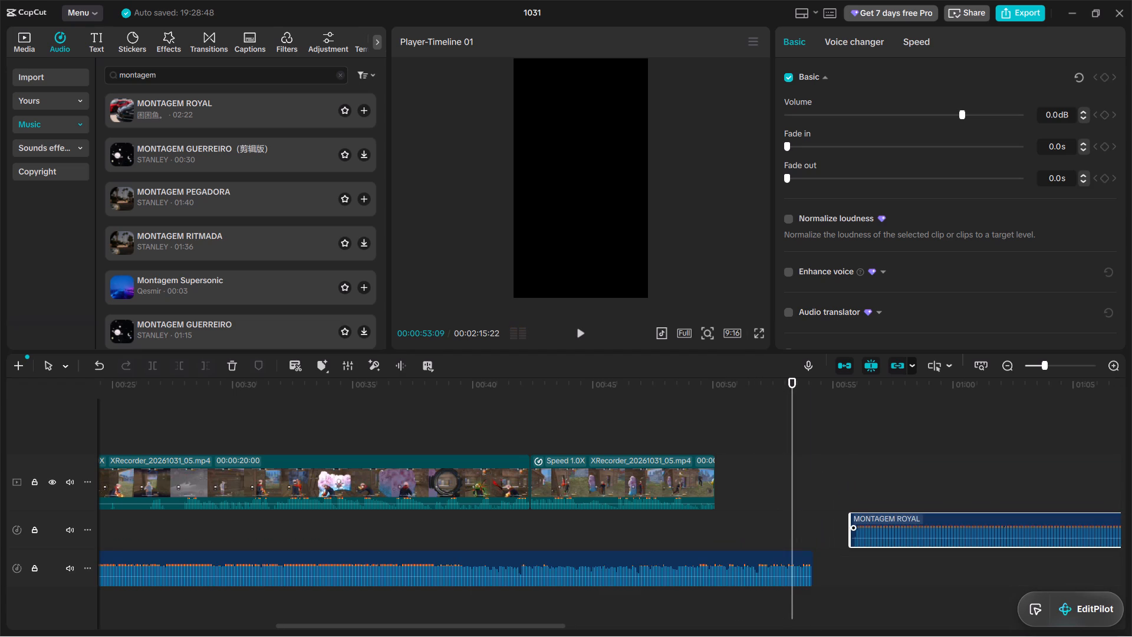
Listen to the MONTAGEM ROYAL clip on the timeline until about 00:01:28.
click(845, 471)
key(space)
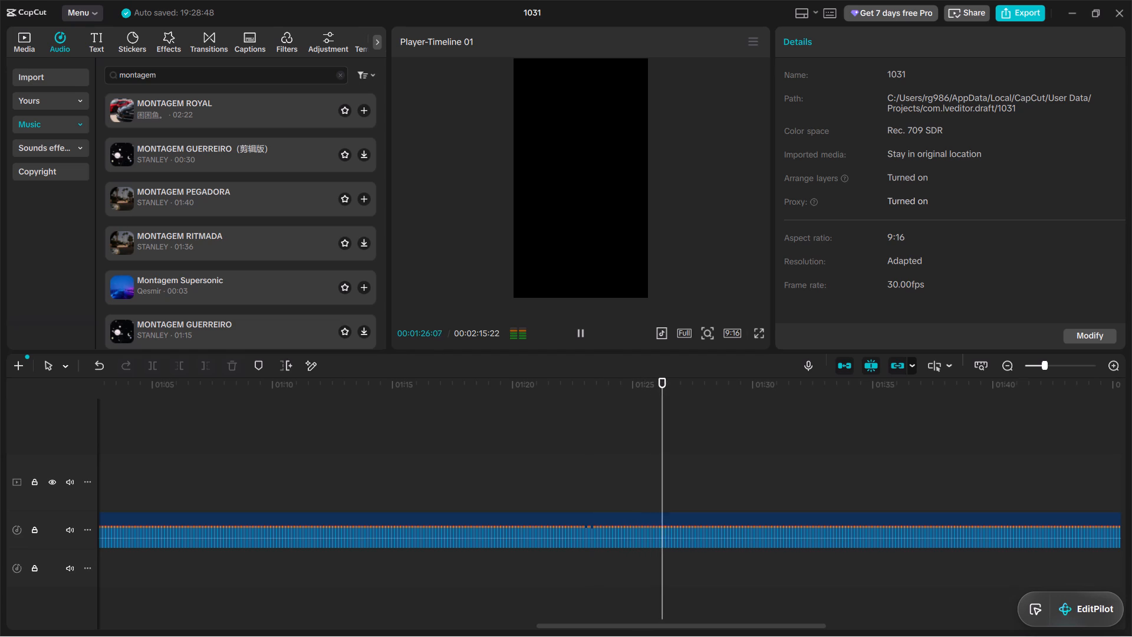
drag(676, 495, 651, 498)
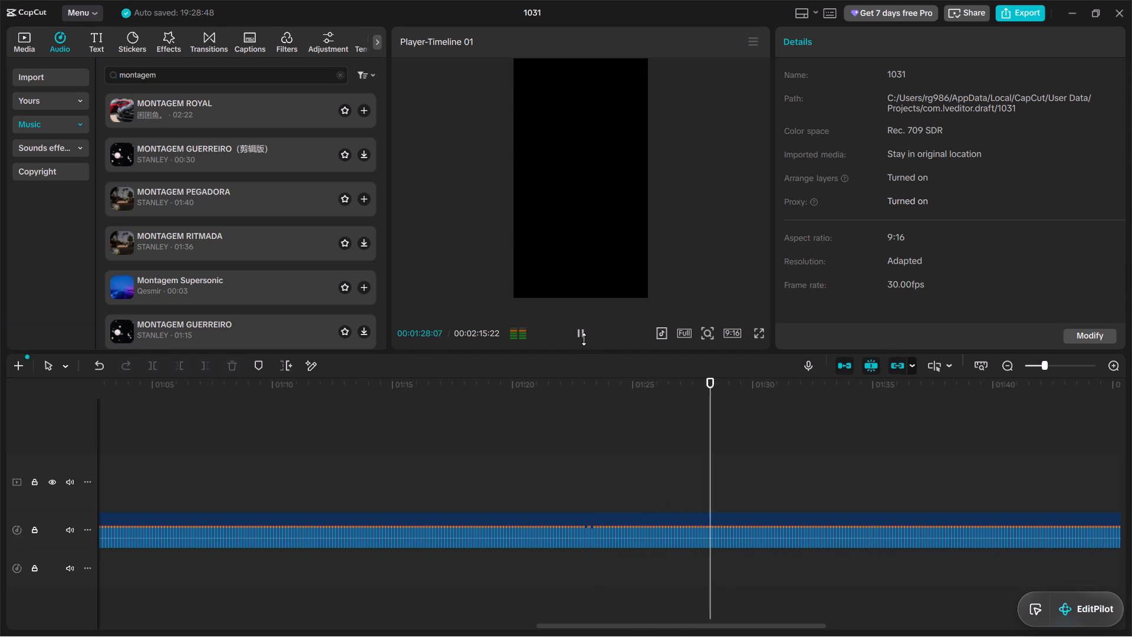
click(583, 337)
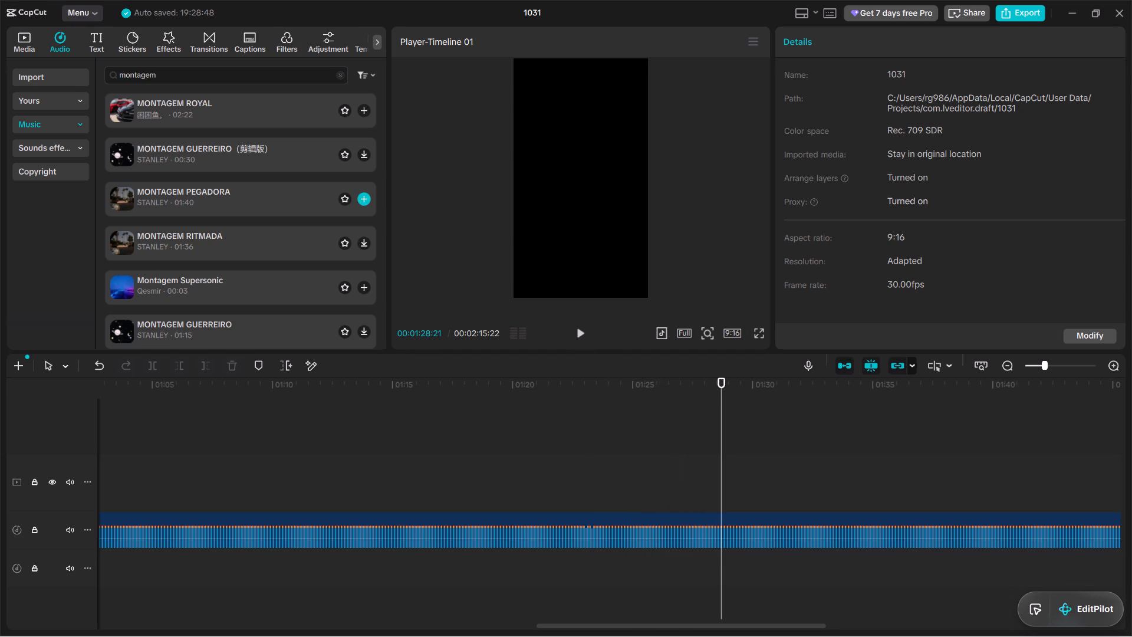
Preview the MONTAGEM PEGADORA track from the music library.
click(280, 195)
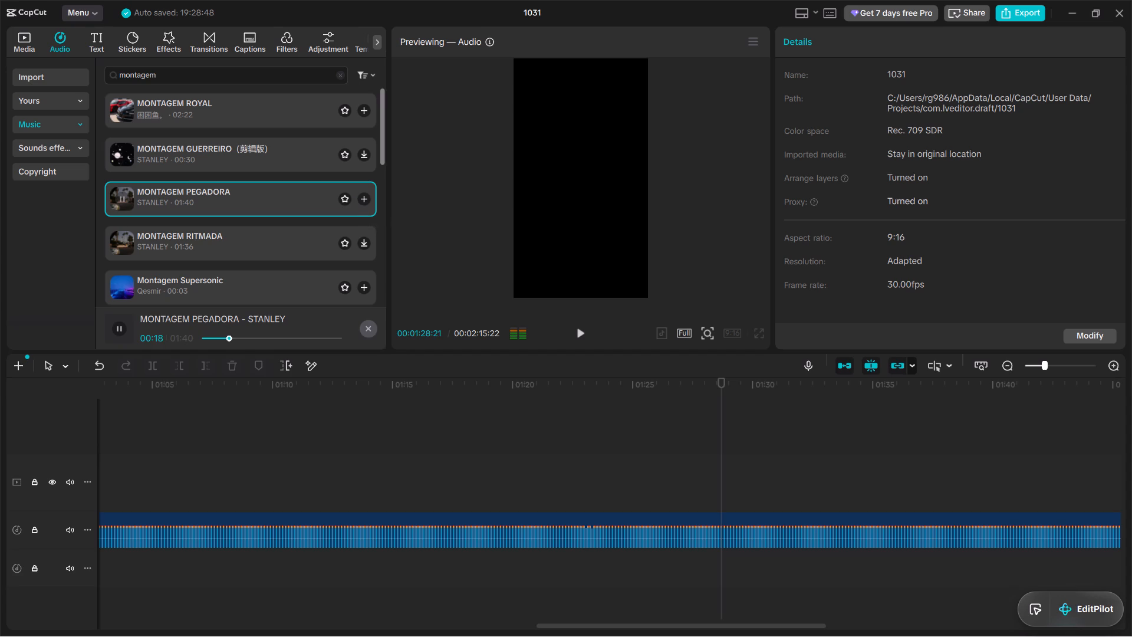
drag(722, 413, 671, 425)
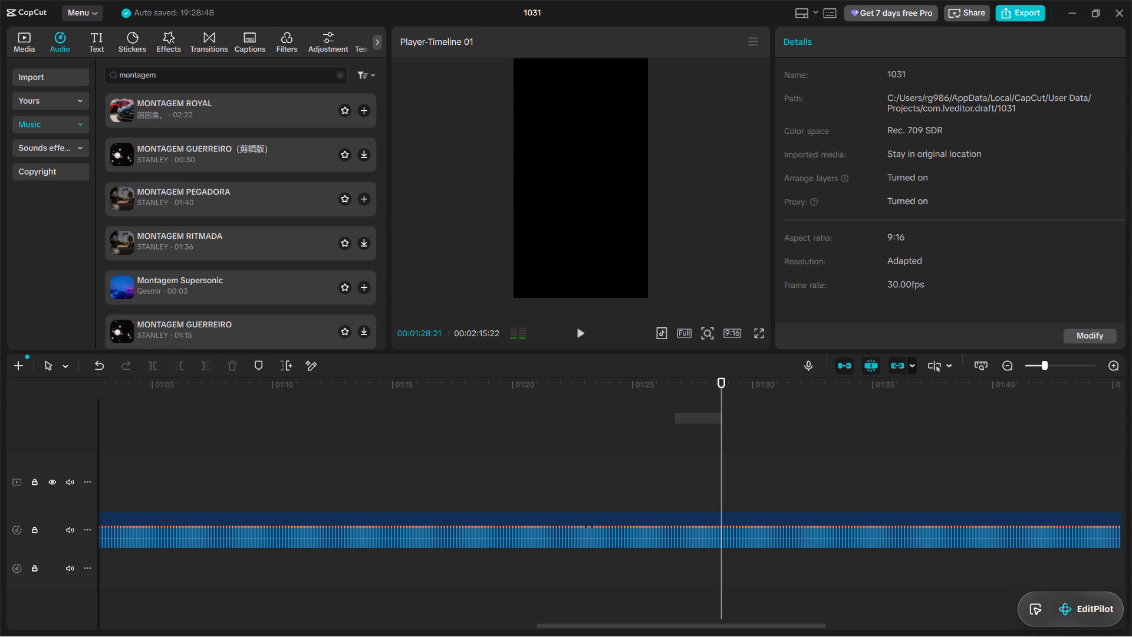
drag(671, 425, 629, 435)
Delete the MONTAGEM PERIGOSA clip from the timeline.
drag(724, 407, 271, 447)
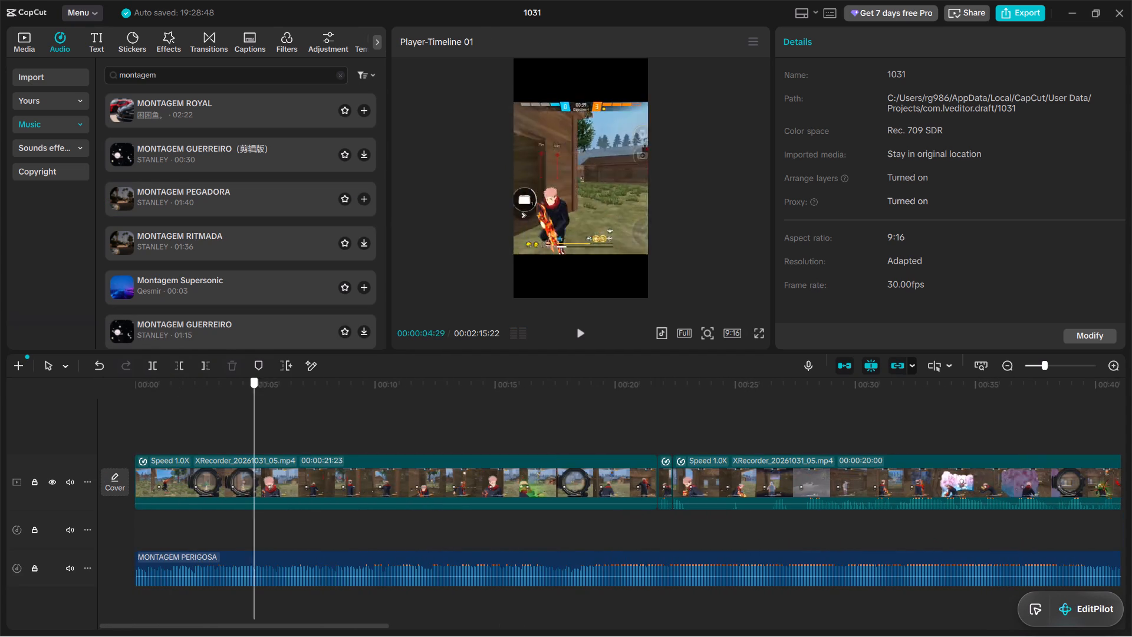
drag(271, 447, 538, 451)
click(555, 560)
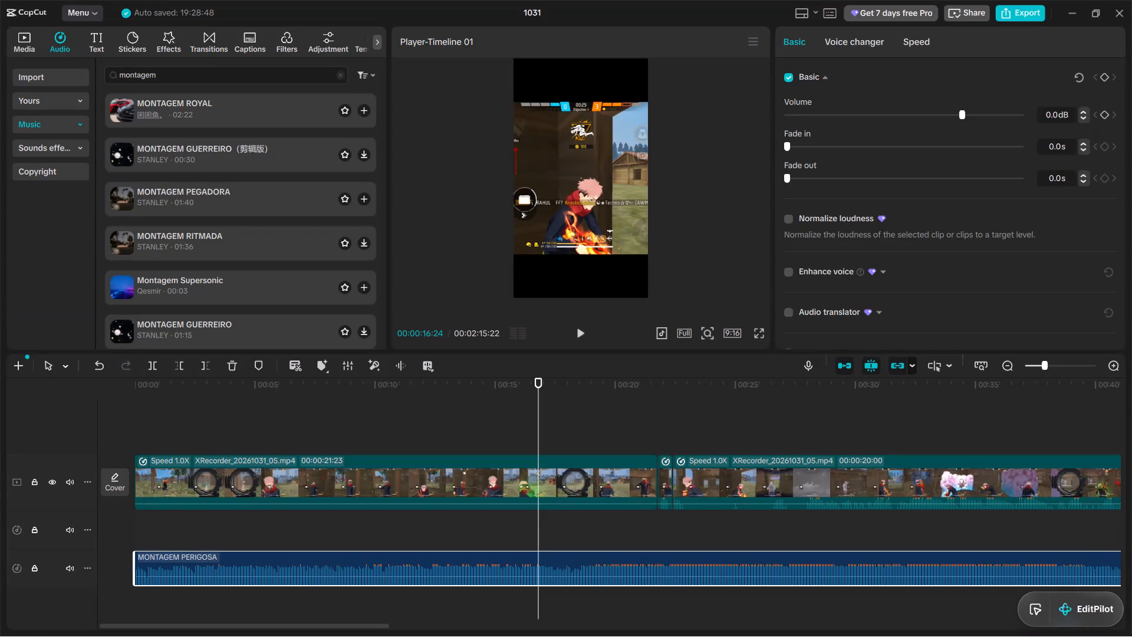
click(235, 369)
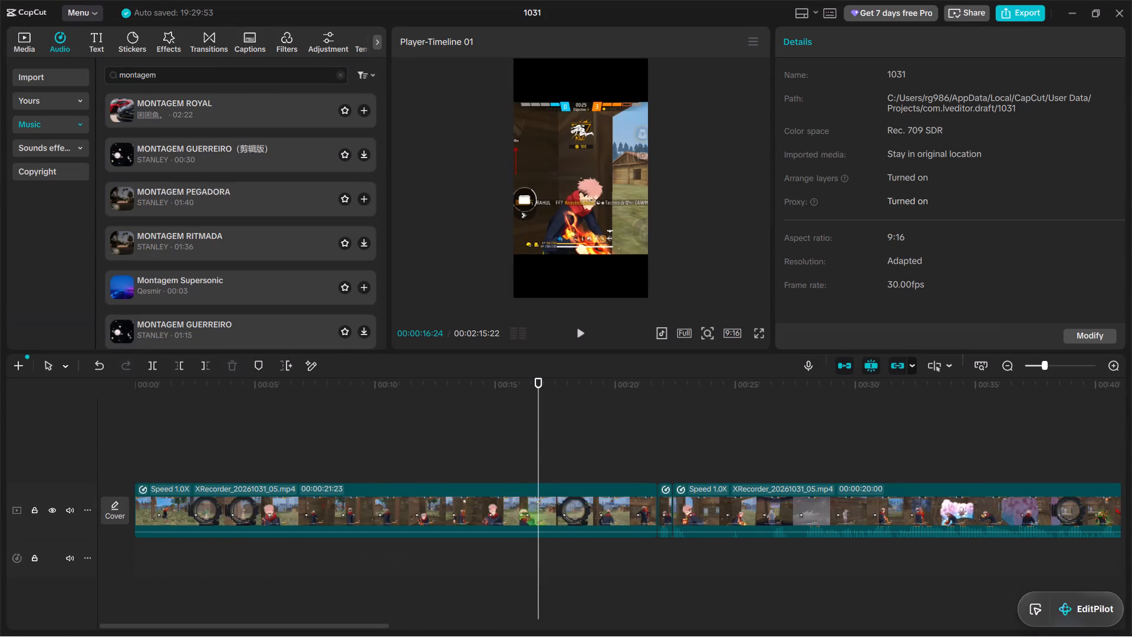
Move the MONTAGEM ROYAL clip to the very start of the timeline, beneath the gameplay footage.
drag(540, 417, 1131, 464)
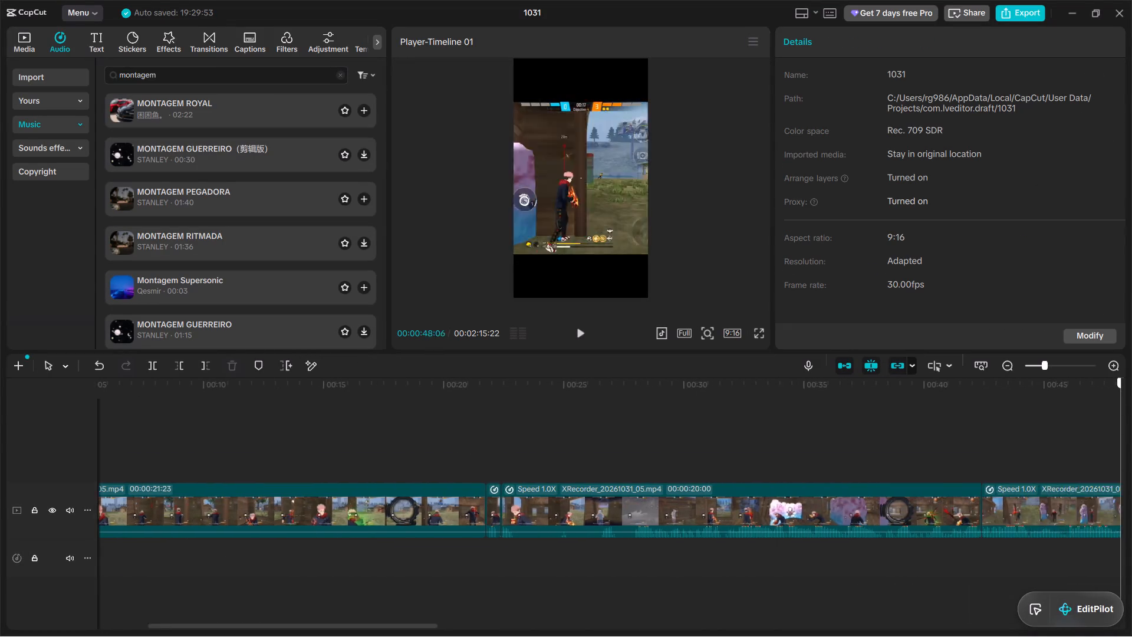
drag(1131, 464, 1131, 458)
drag(853, 559, 238, 577)
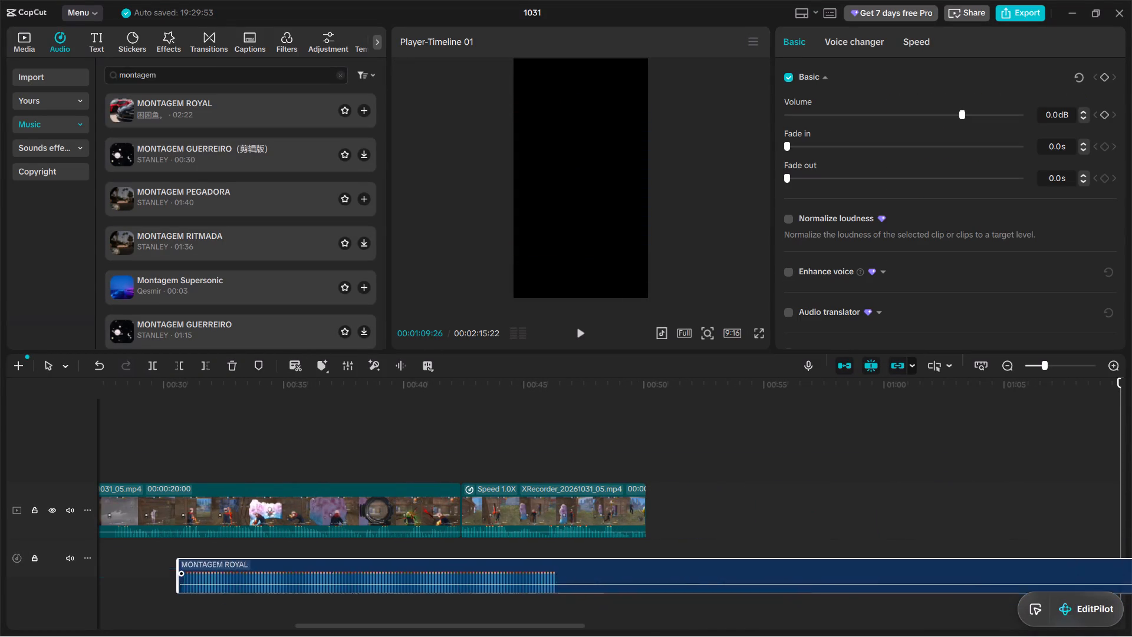
drag(238, 577, 144, 545)
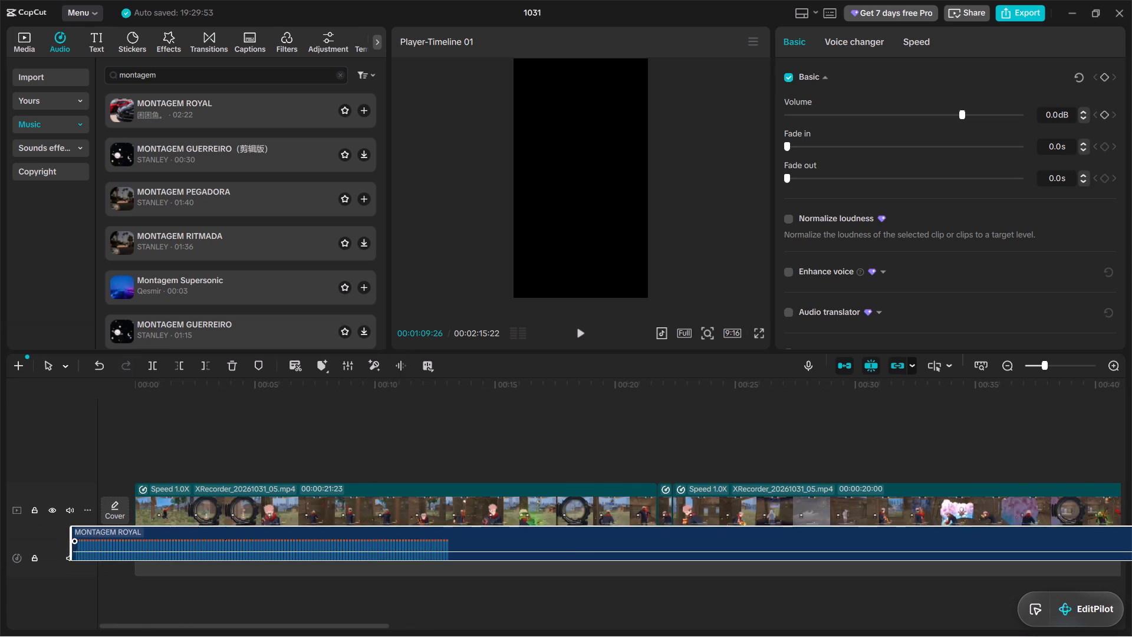
drag(144, 545, 226, 565)
drag(208, 565, 192, 563)
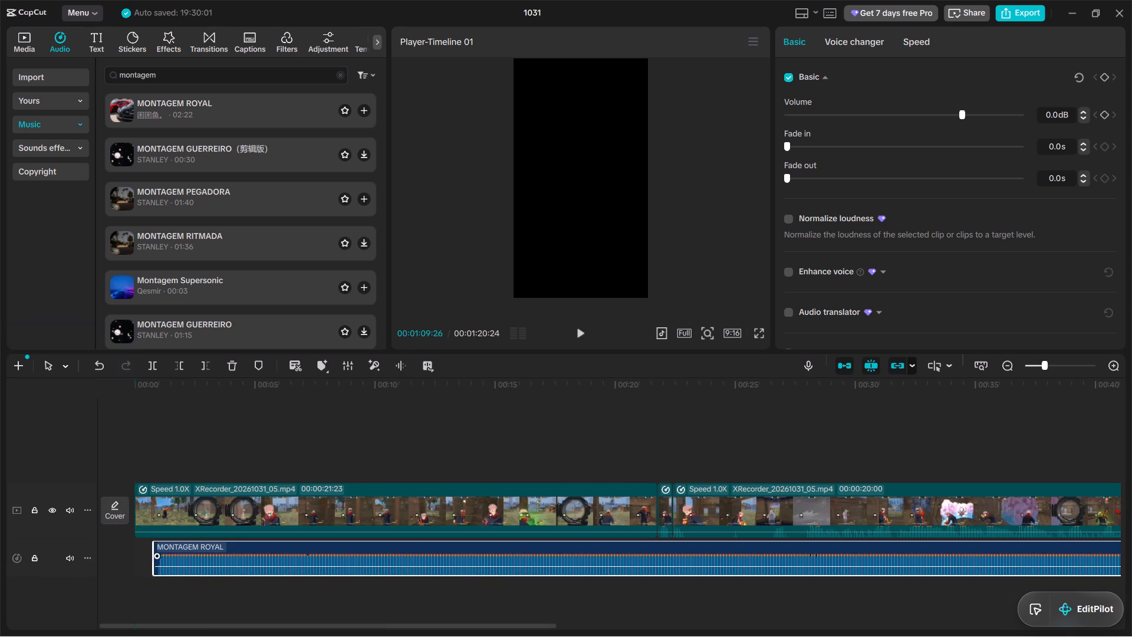
drag(192, 563, 176, 563)
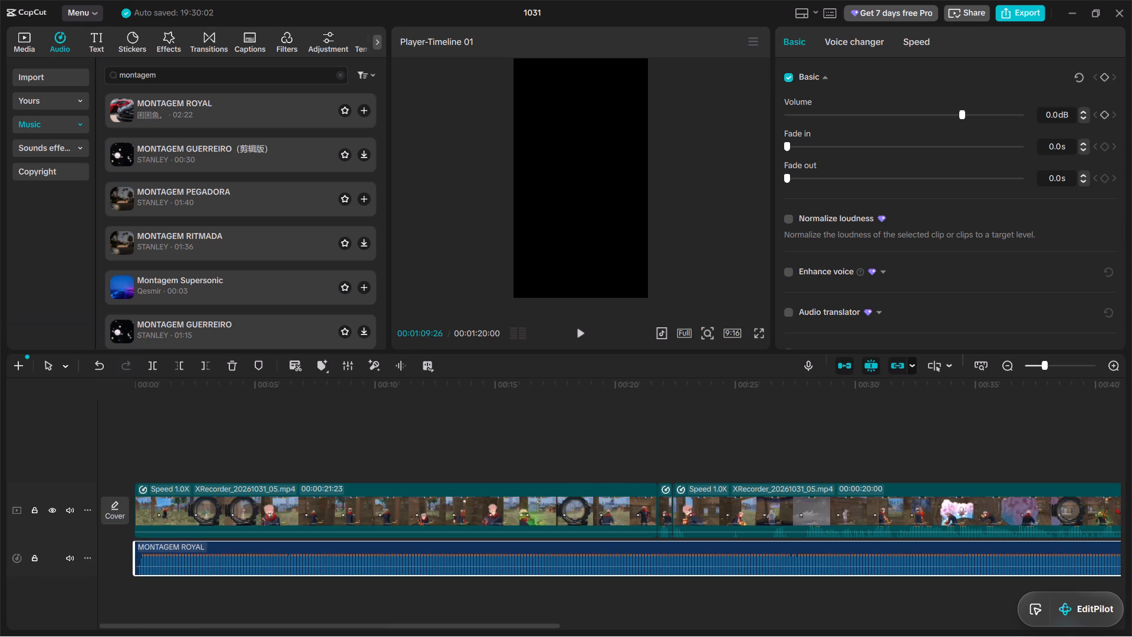
Play the closing section of the footage with MONTAGEM ROYAL from about 00:00:45:24 to past the last video clip.
click(1047, 431)
key(Right)
key(Right)
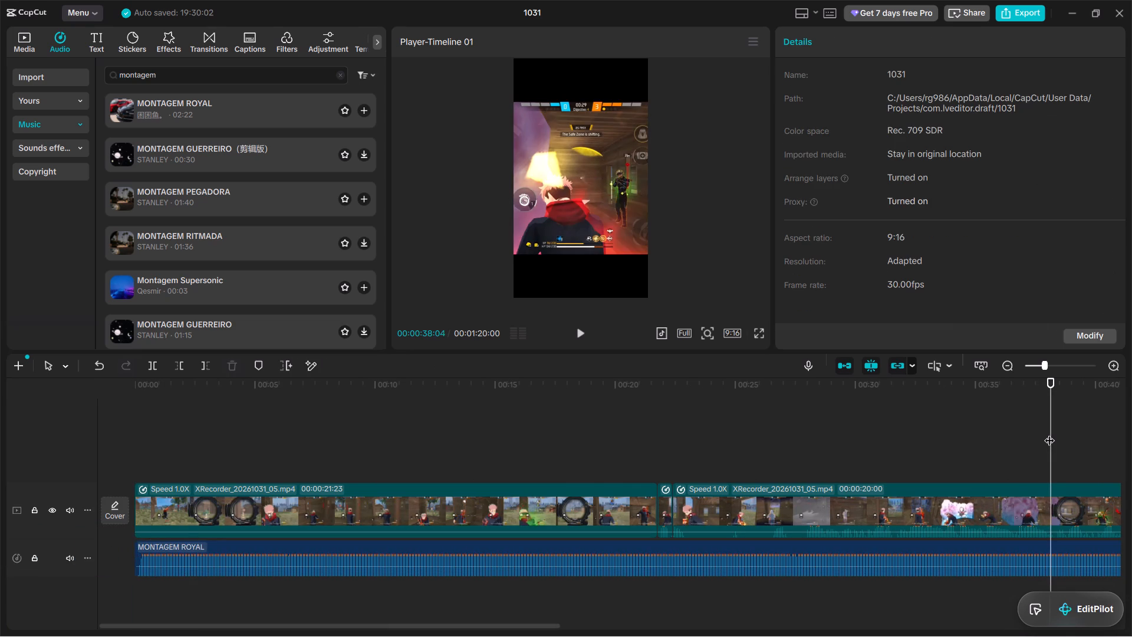
key(Right)
key(Right)
key(Right)
key(Up)
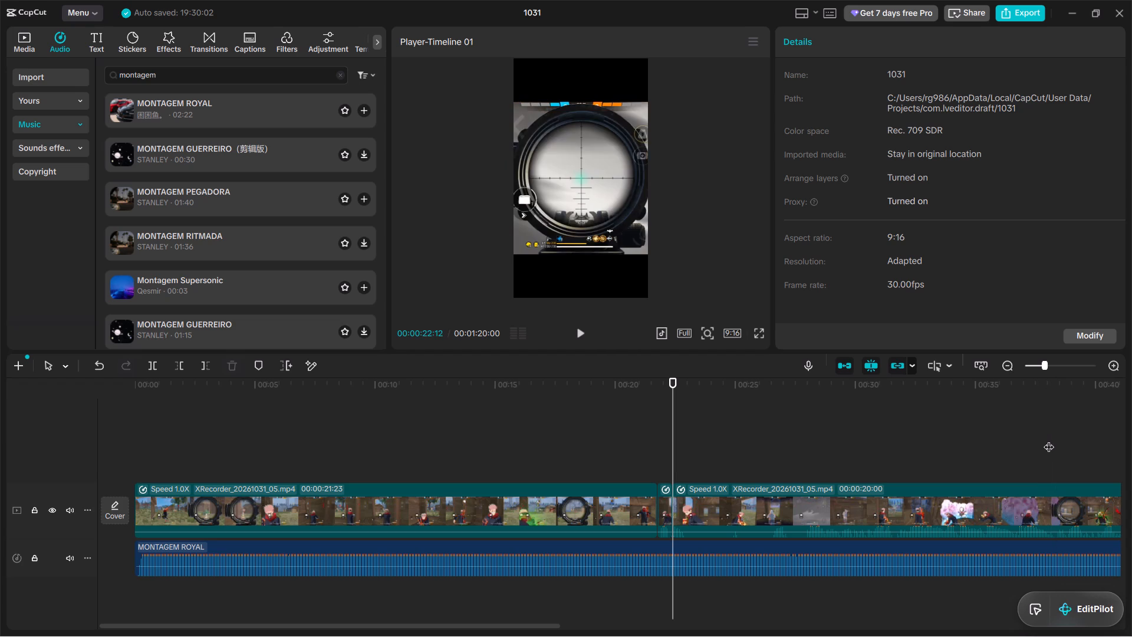
key(Down)
key(Down)
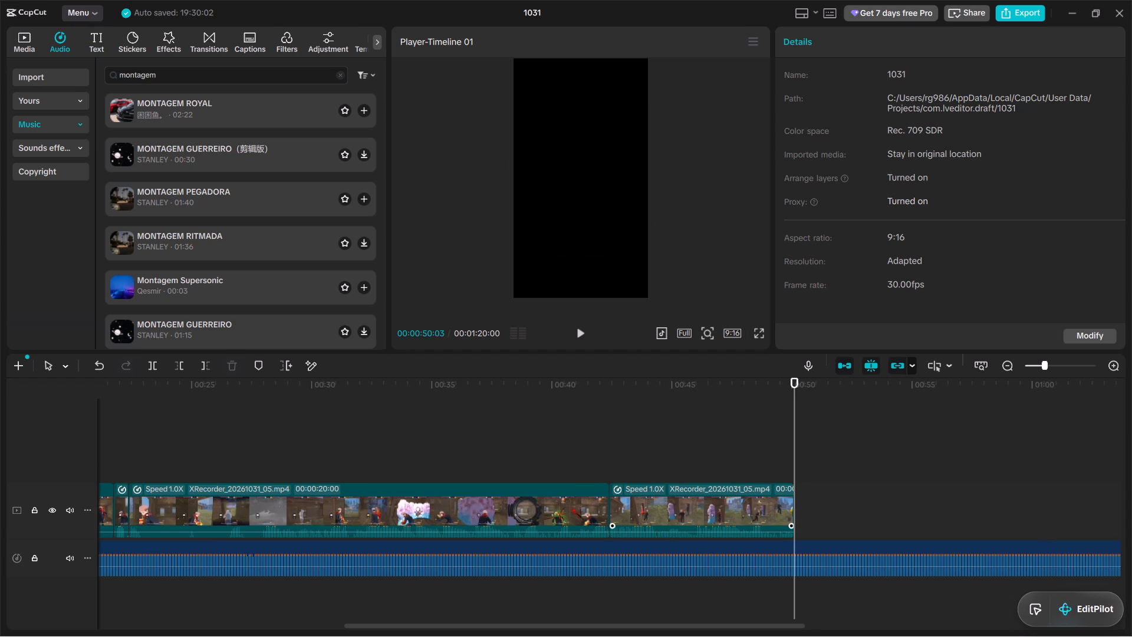
click(690, 403)
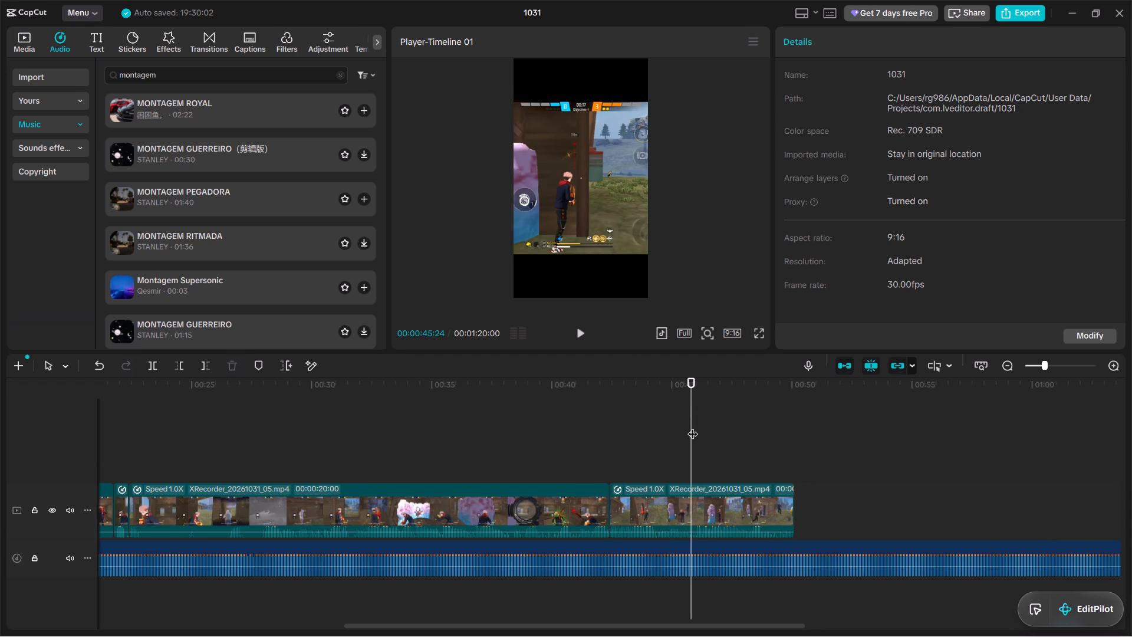
key(space)
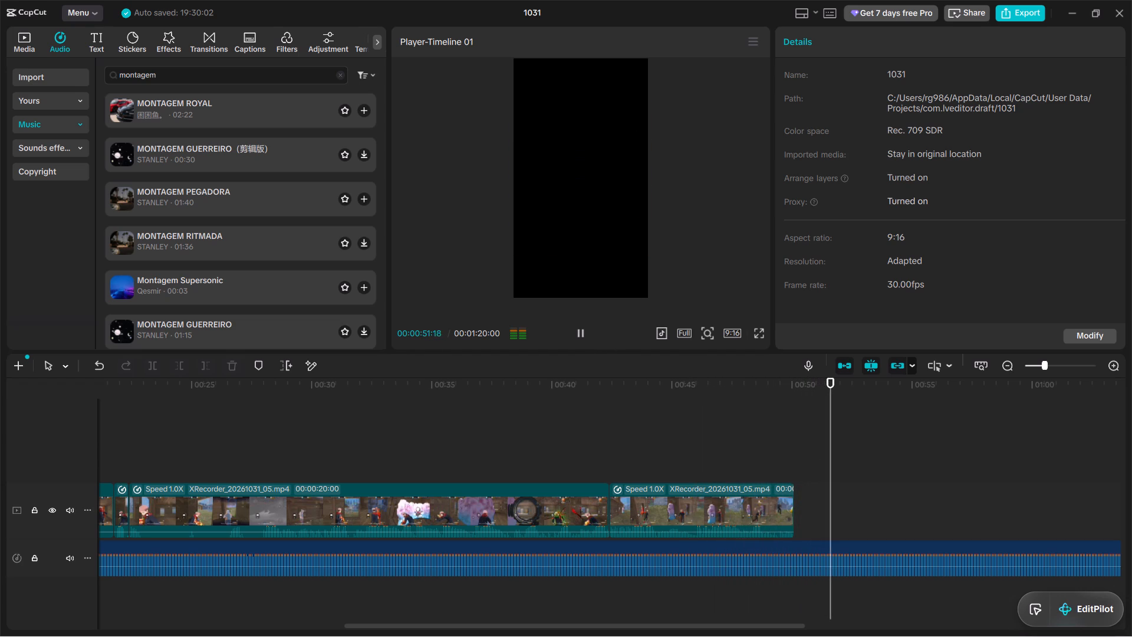
click(791, 434)
click(792, 554)
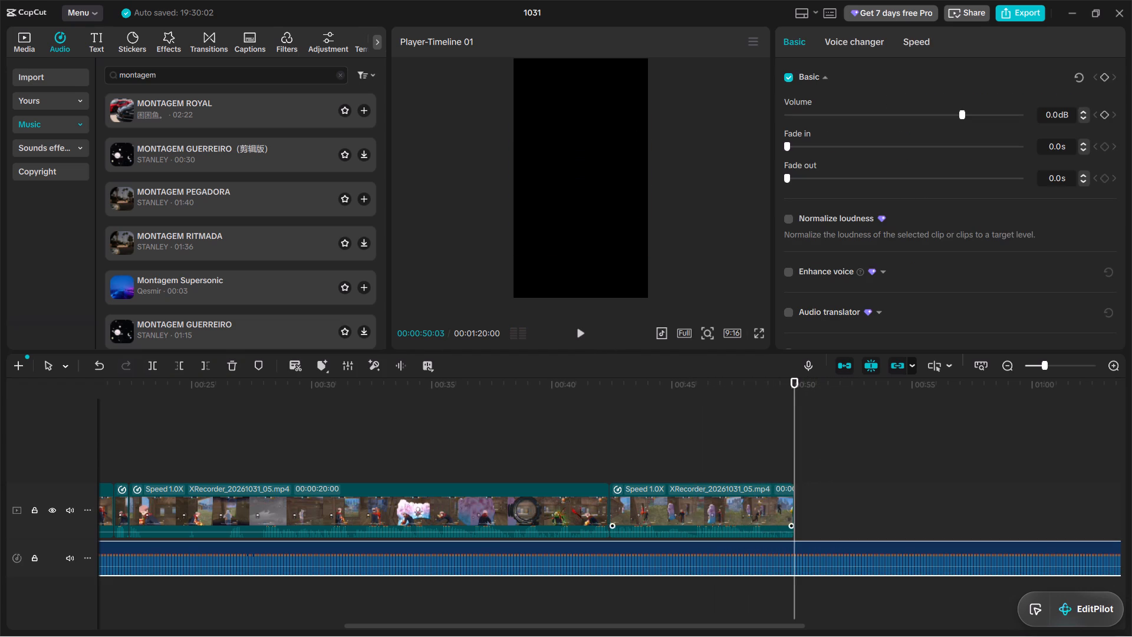
Find the music's new starting point by listening, and trim the MONTAGEM ROYAL clip's beginning off up to 00:00:14:19.
click(212, 459)
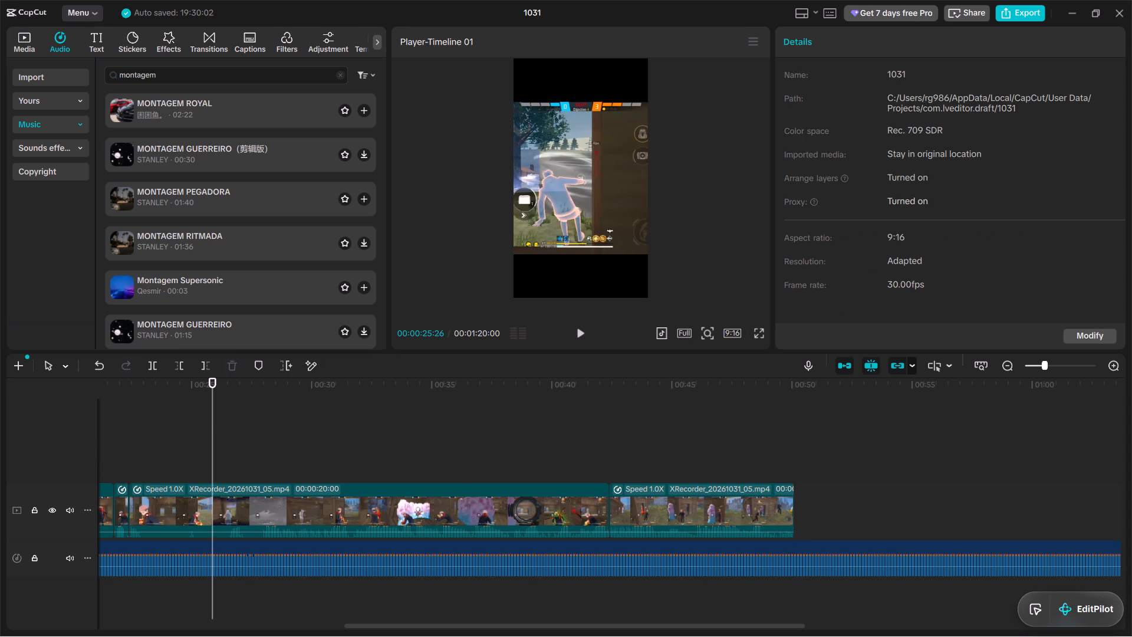
drag(210, 417, 237, 446)
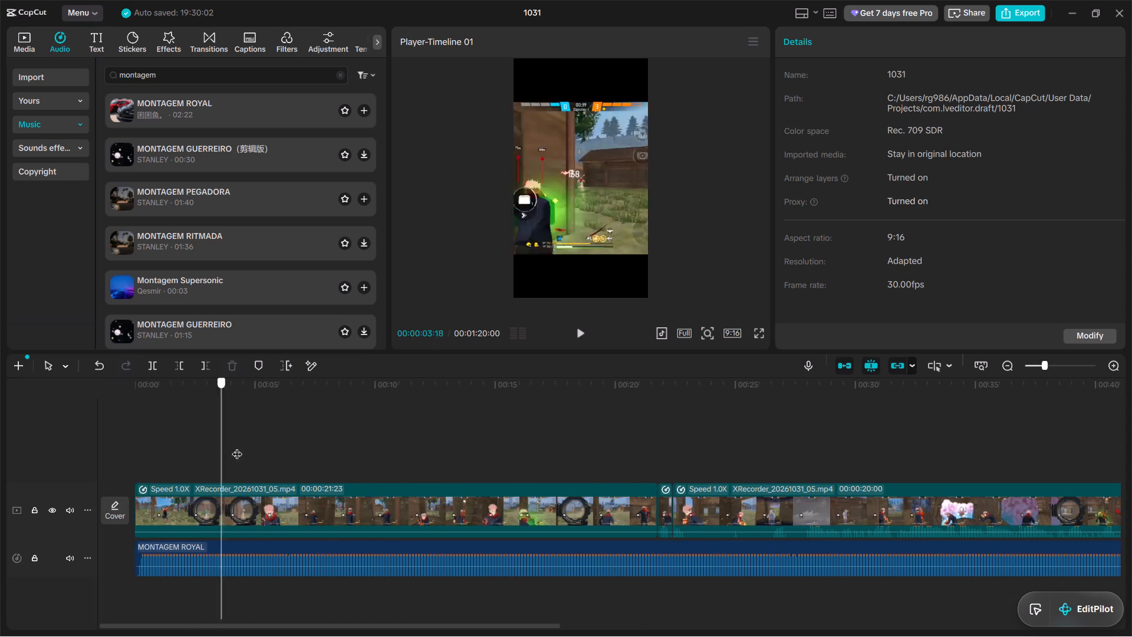
drag(237, 446, 438, 446)
key(space)
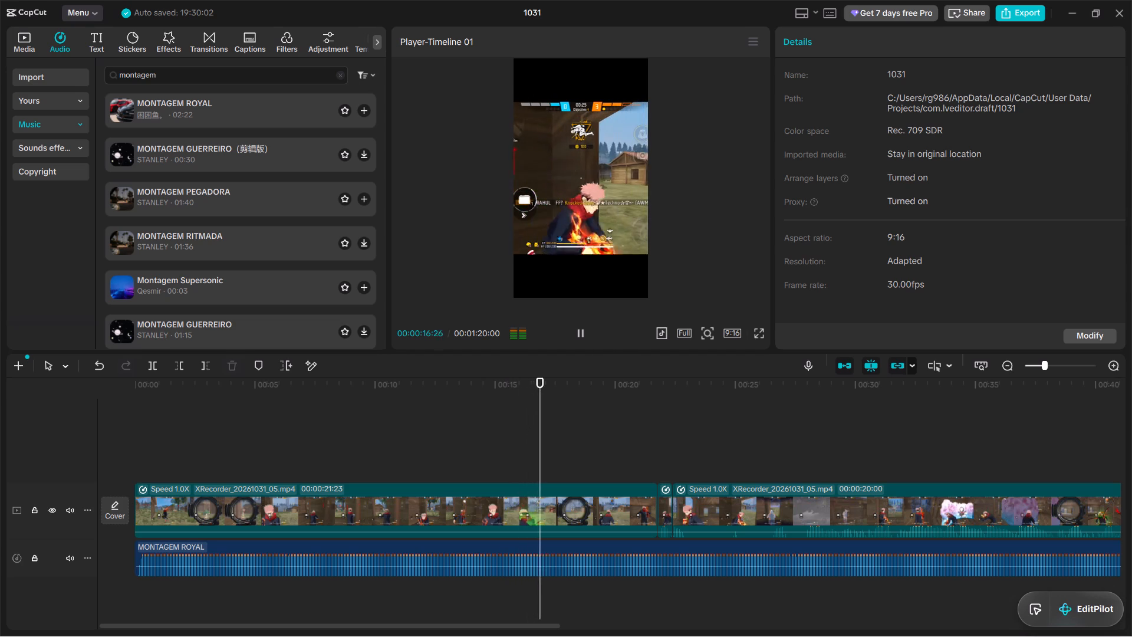
drag(570, 435, 430, 480)
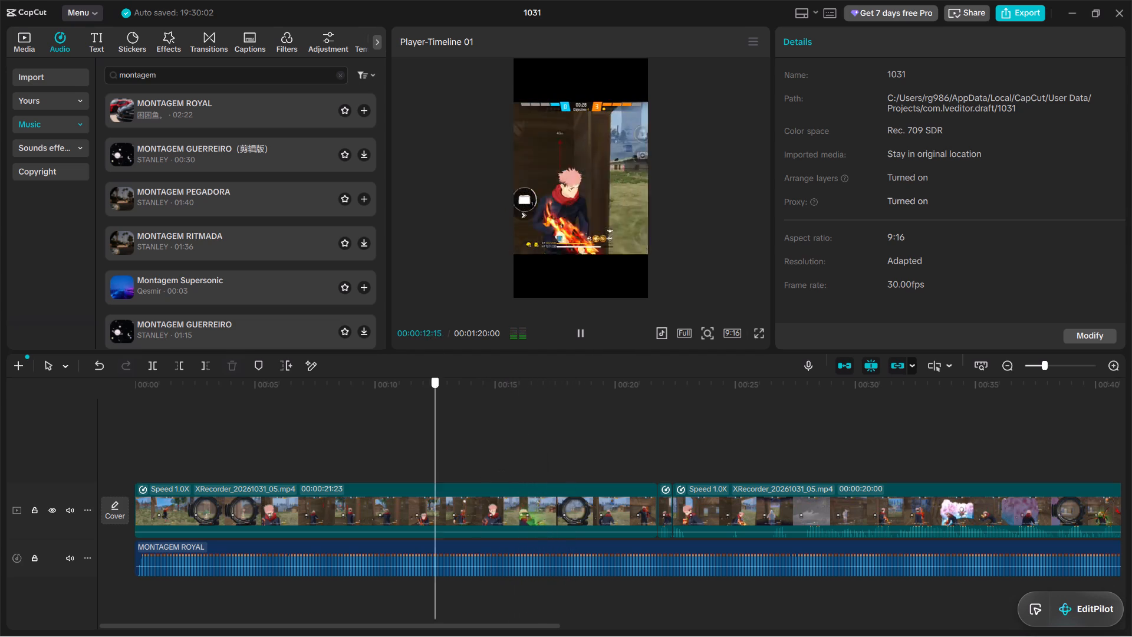
drag(430, 480, 396, 484)
key(space)
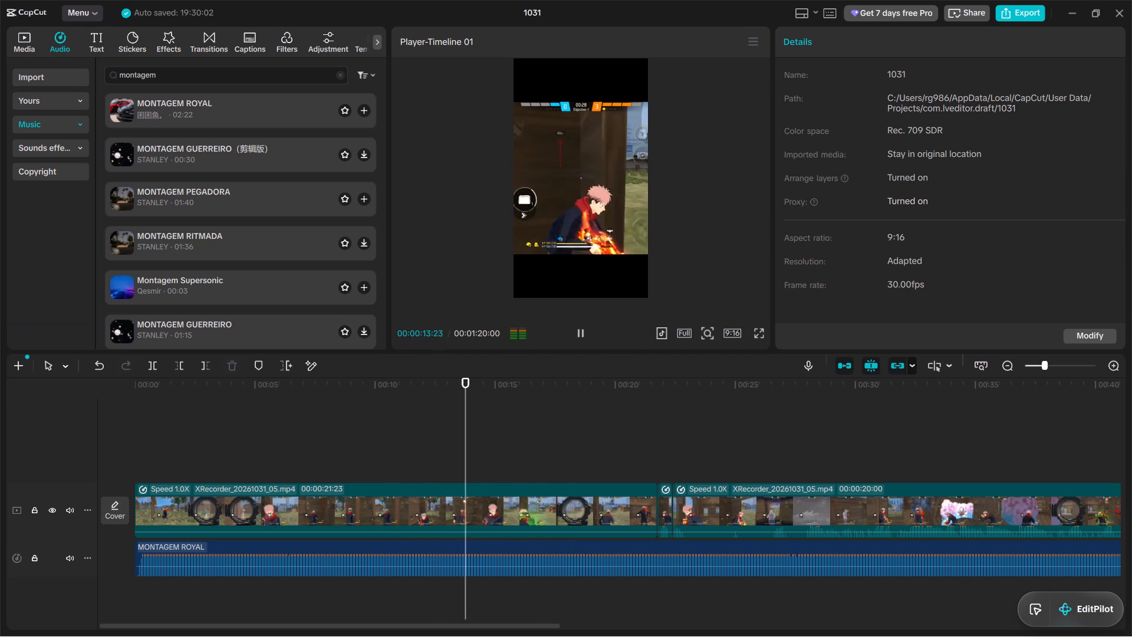
key(space)
click(454, 560)
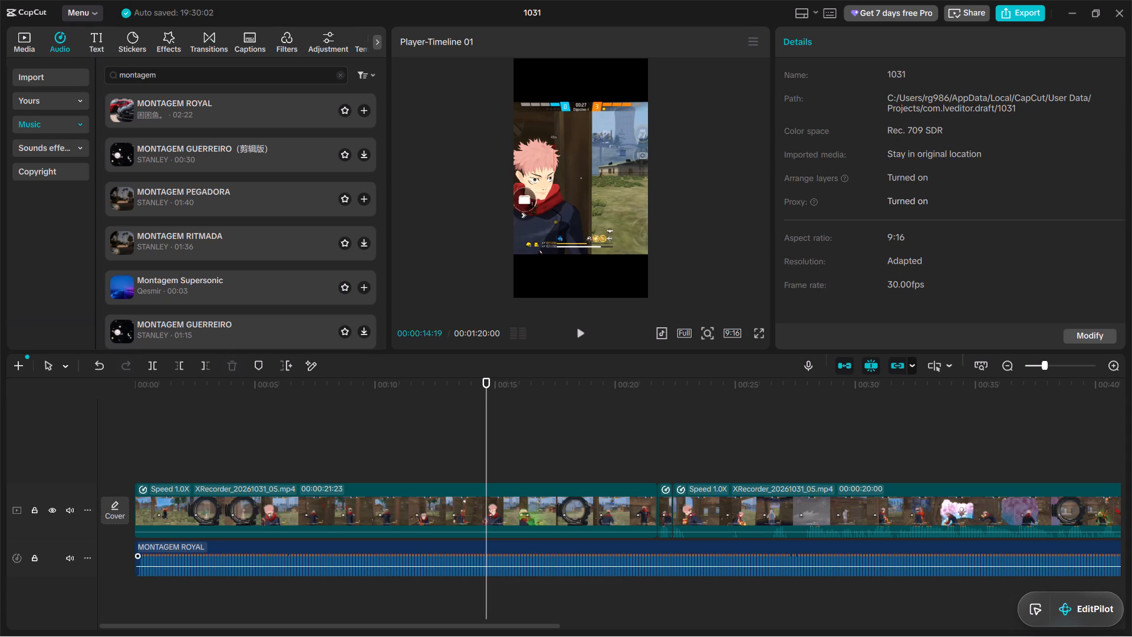
click(179, 367)
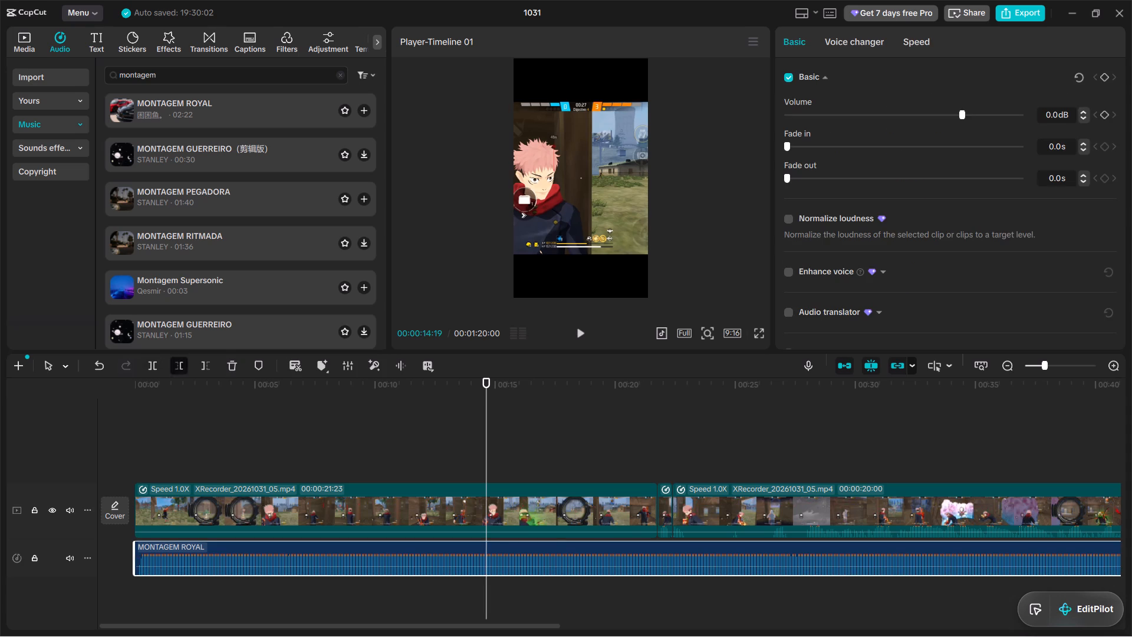
Move the trimmed MONTAGEM ROYAL clip back to the very start of the timeline.
click(400, 562)
drag(508, 565, 233, 571)
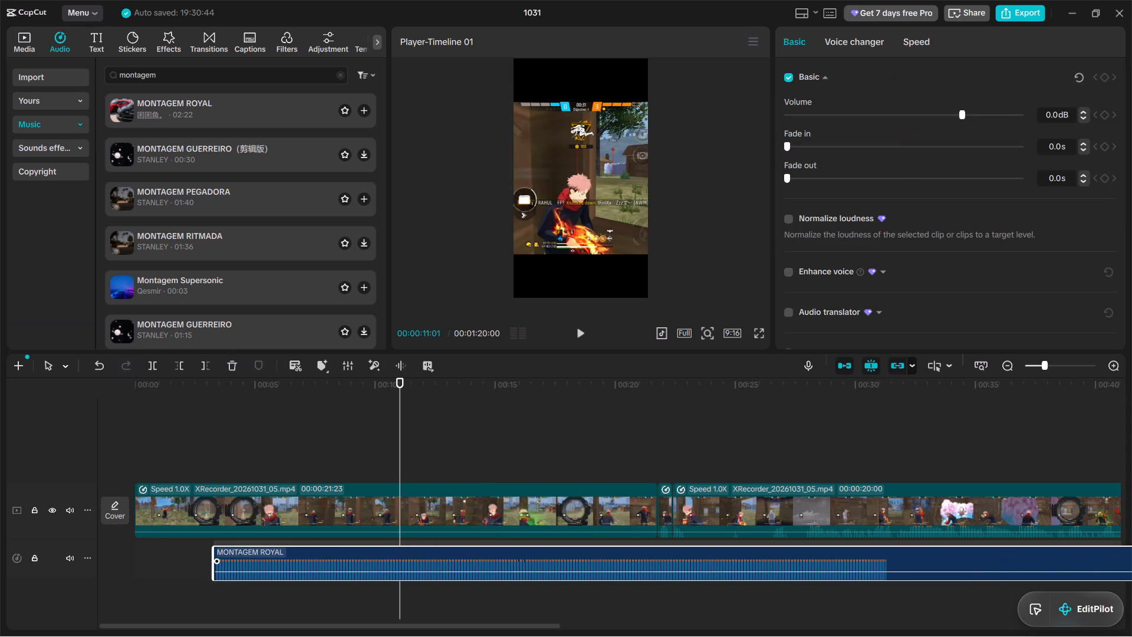
drag(233, 571, 158, 565)
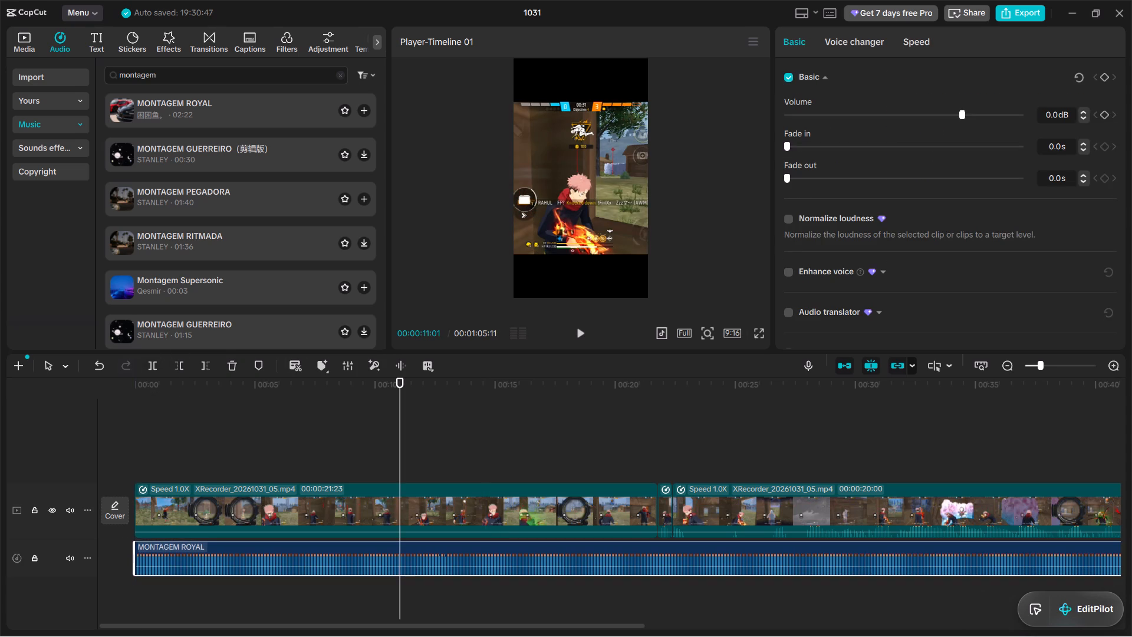
Play the timeline from the start to about 00:00:18 to check the trimmed music against the footage.
key(Up)
key(space)
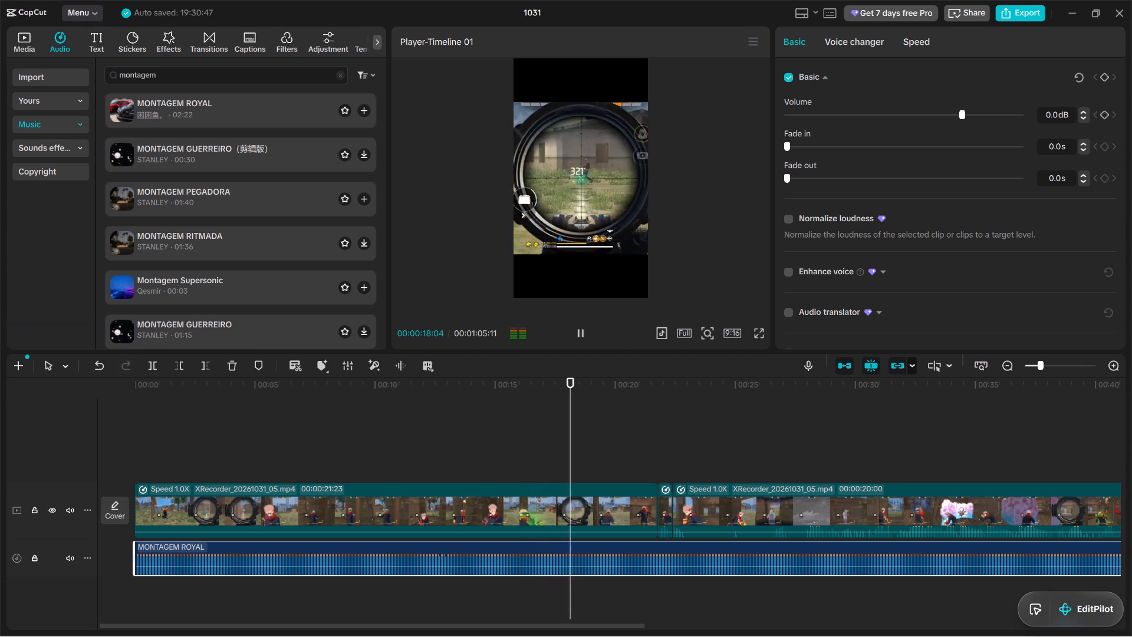
drag(576, 412, 549, 418)
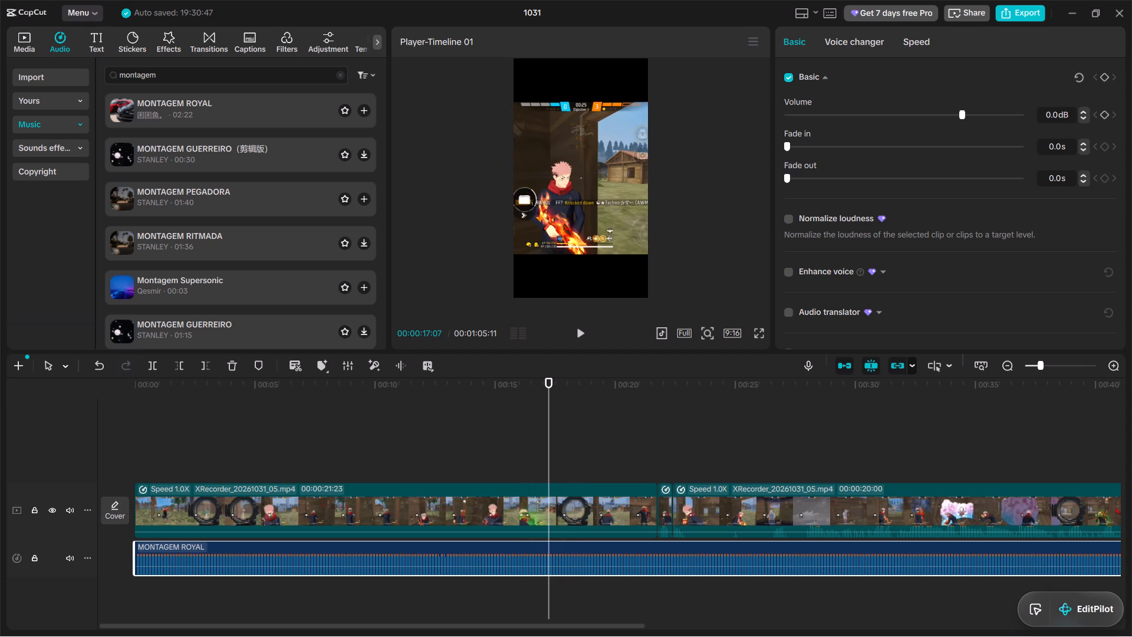
Slow the MONTAGEM ROYAL clip to 0.55x speed with Change audio pitch turned on.
click(905, 39)
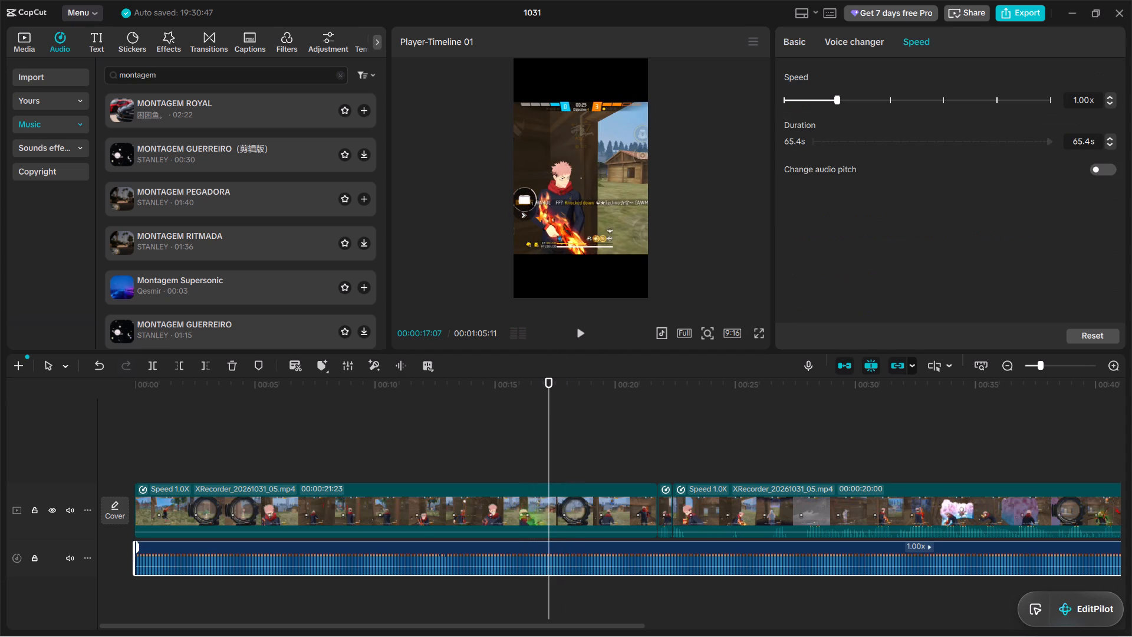
drag(834, 98, 822, 107)
drag(822, 107, 812, 116)
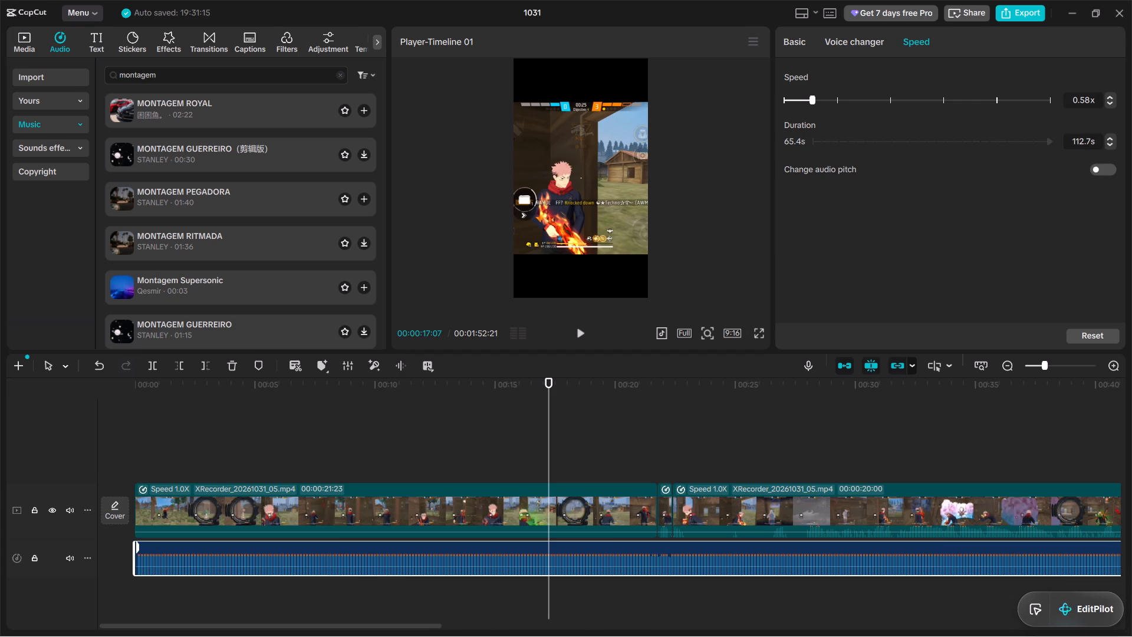
click(1098, 164)
click(1088, 98)
key(BackSpace)
key(5)
key(Return)
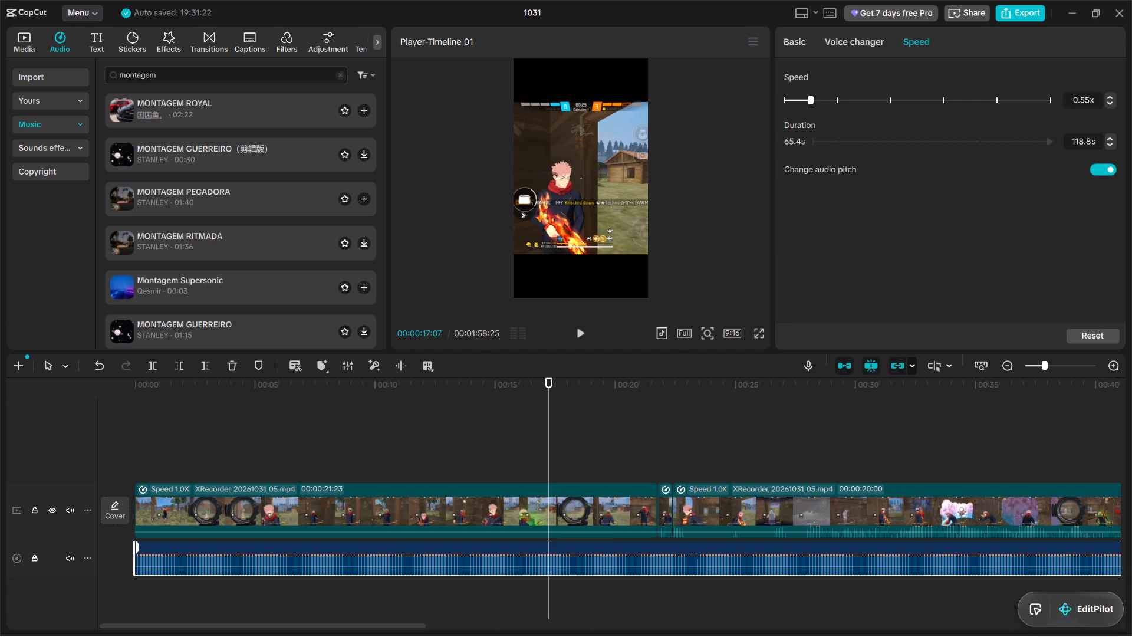
Play the timeline from the start to hear the slowed MONTAGEM ROYAL with the footage.
drag(546, 431, 392, 481)
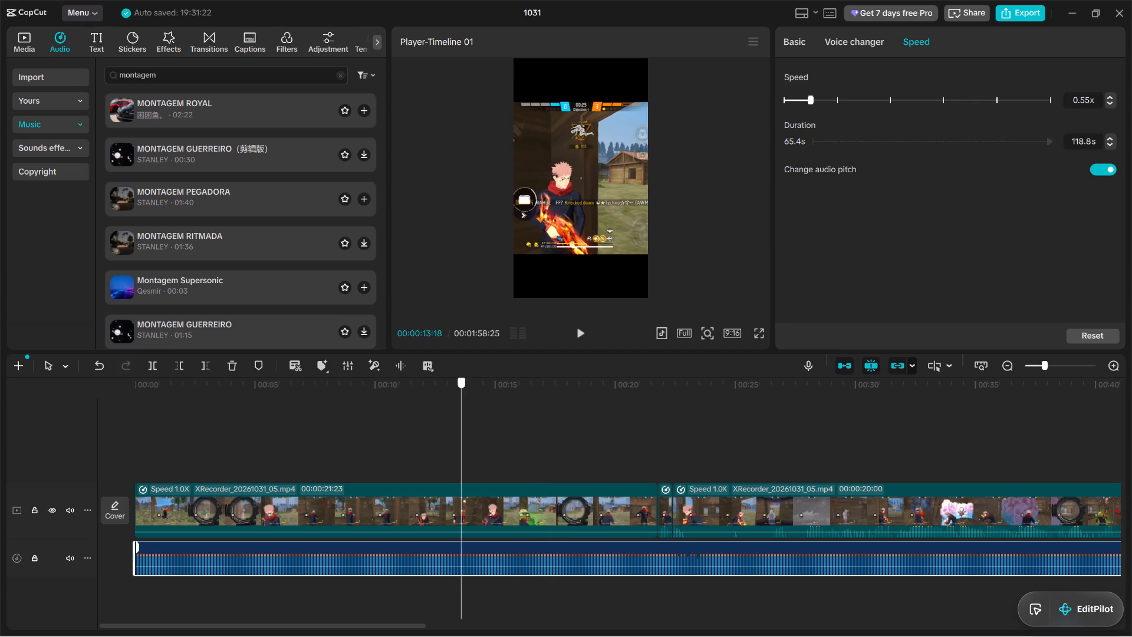
drag(392, 481, 106, 530)
key(space)
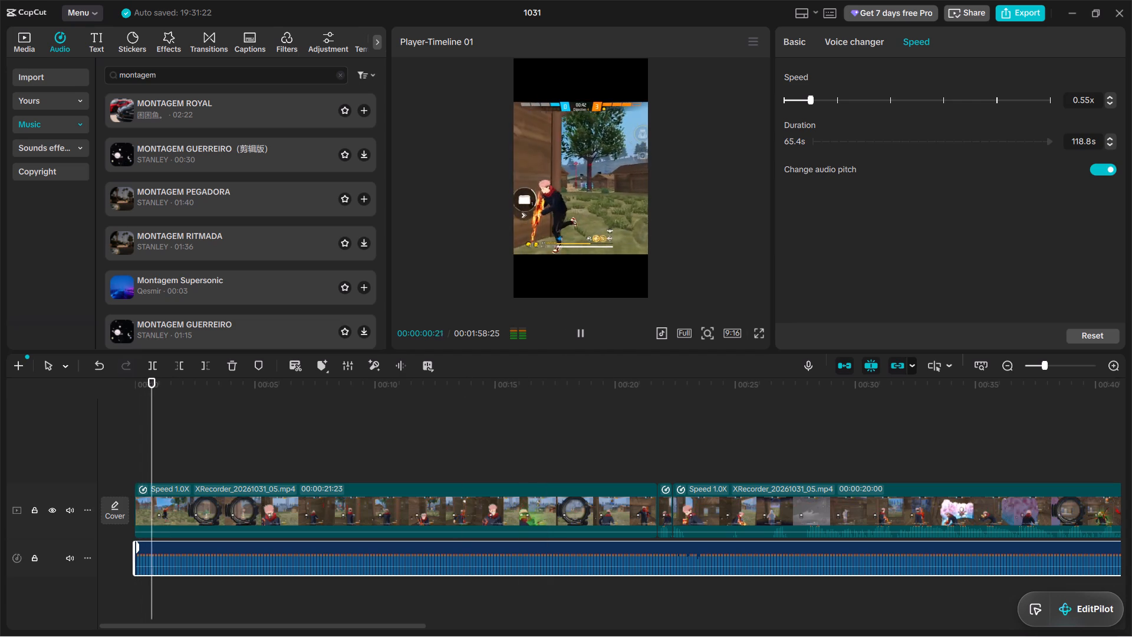
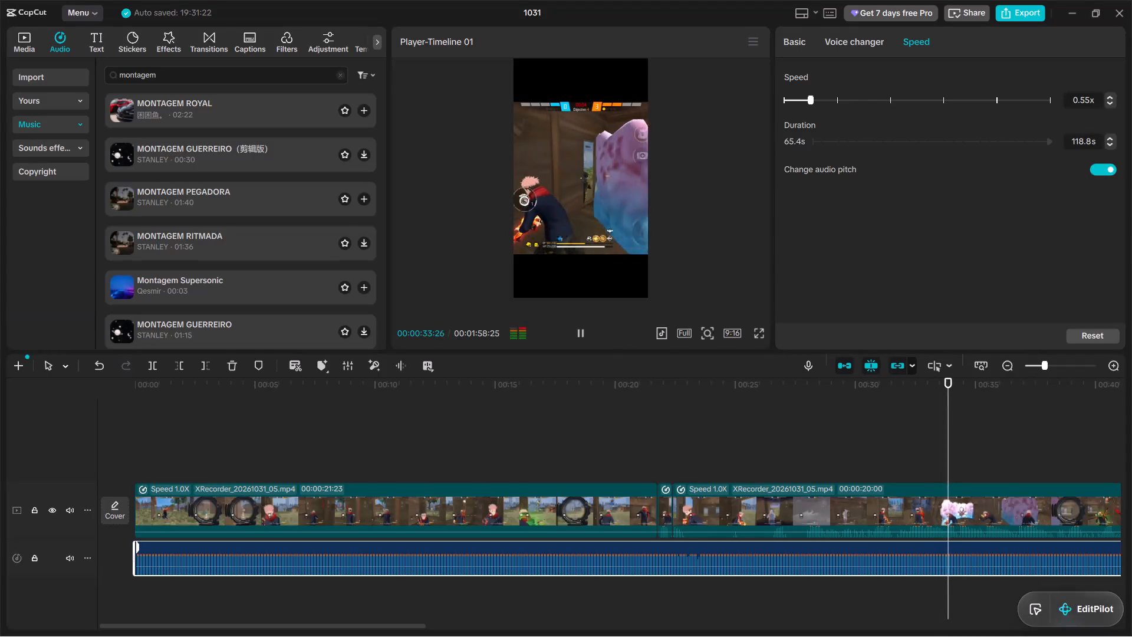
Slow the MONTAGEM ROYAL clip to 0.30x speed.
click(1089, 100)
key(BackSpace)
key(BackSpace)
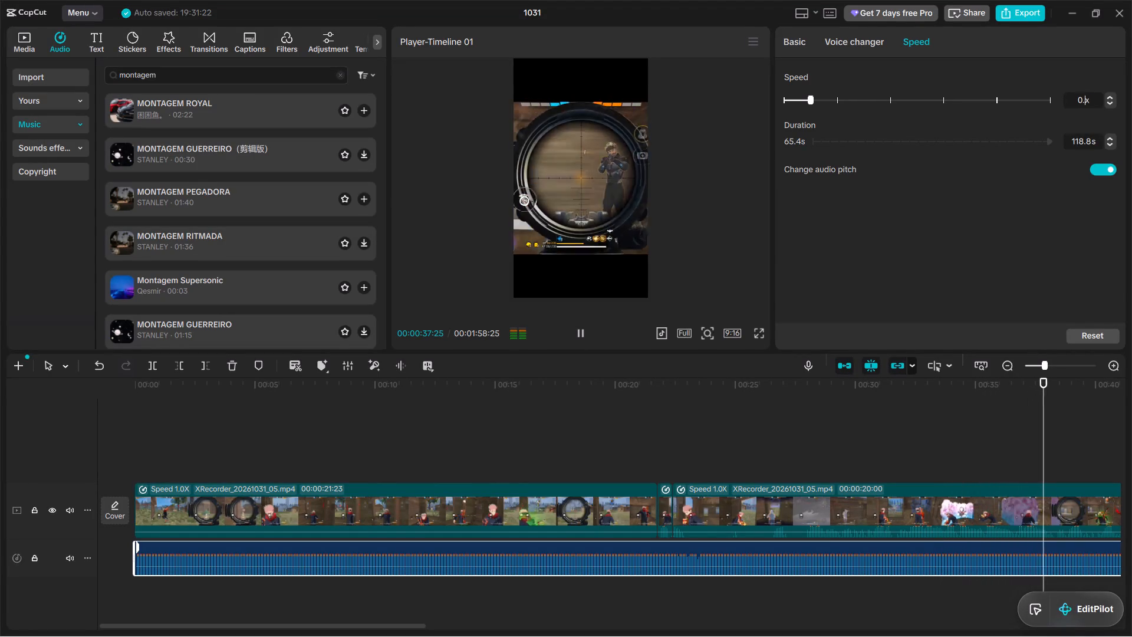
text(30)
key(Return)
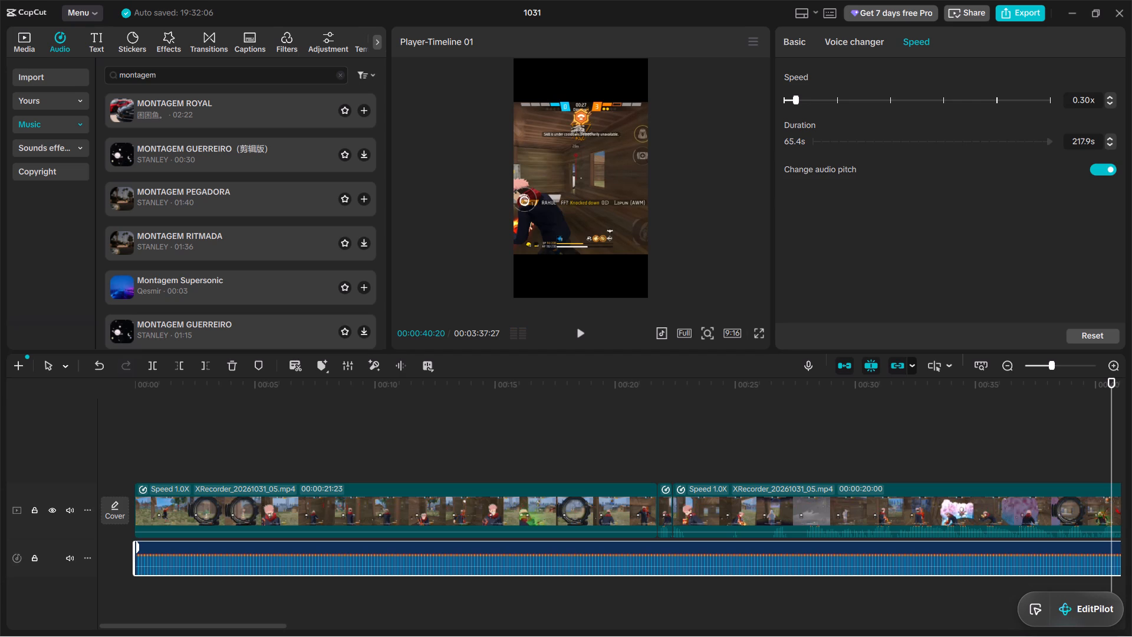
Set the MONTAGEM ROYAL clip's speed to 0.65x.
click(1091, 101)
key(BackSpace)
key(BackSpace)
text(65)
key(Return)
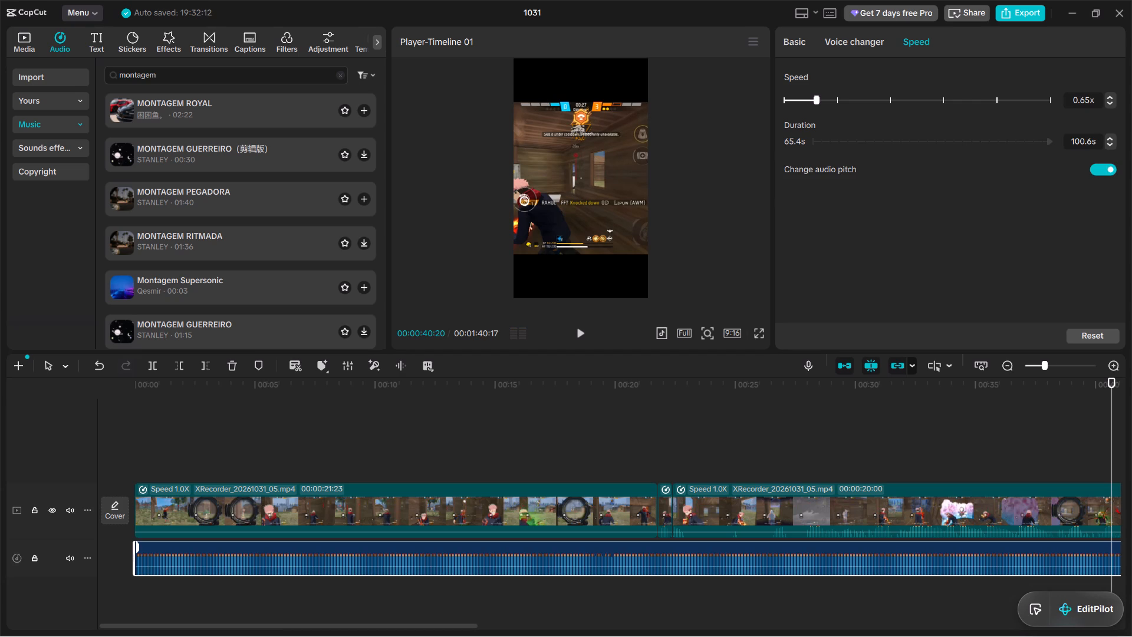
Play the timeline from about 00:00:26 to 00:00:39, switching Change audio pitch off and back on for MONTAGEM ROYAL to compare the sound.
click(755, 449)
key(space)
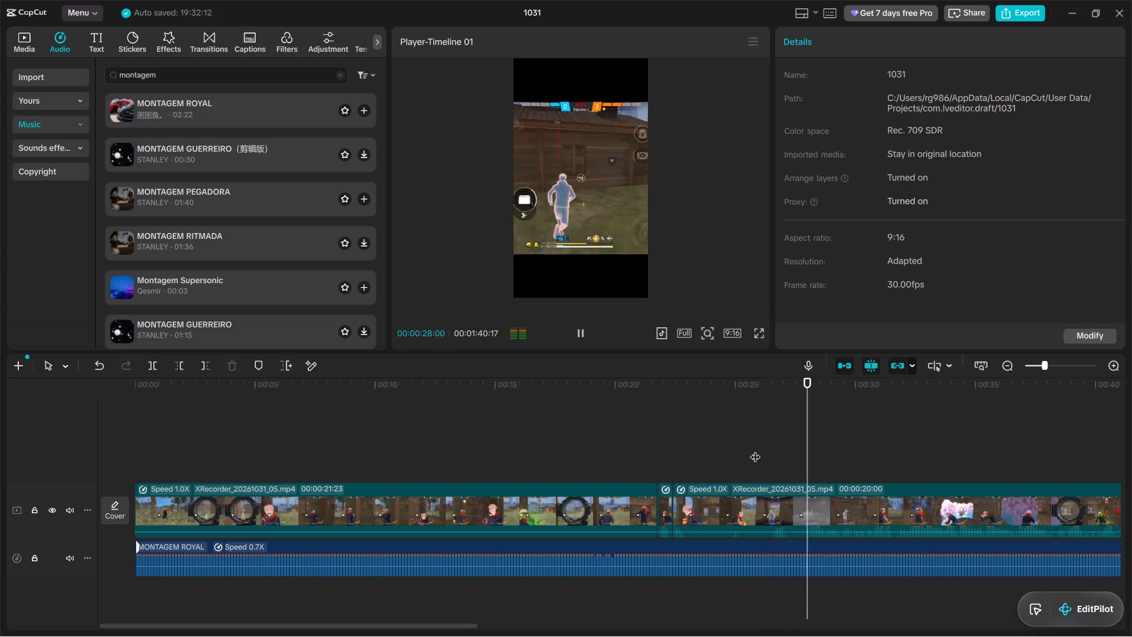
click(807, 550)
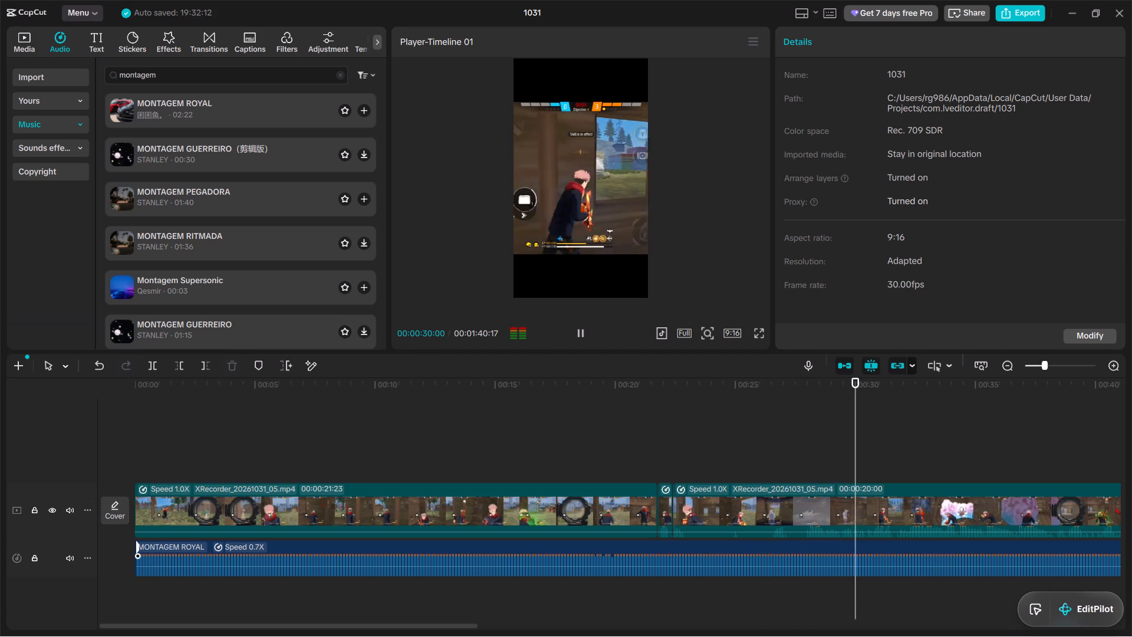
click(1110, 164)
click(769, 459)
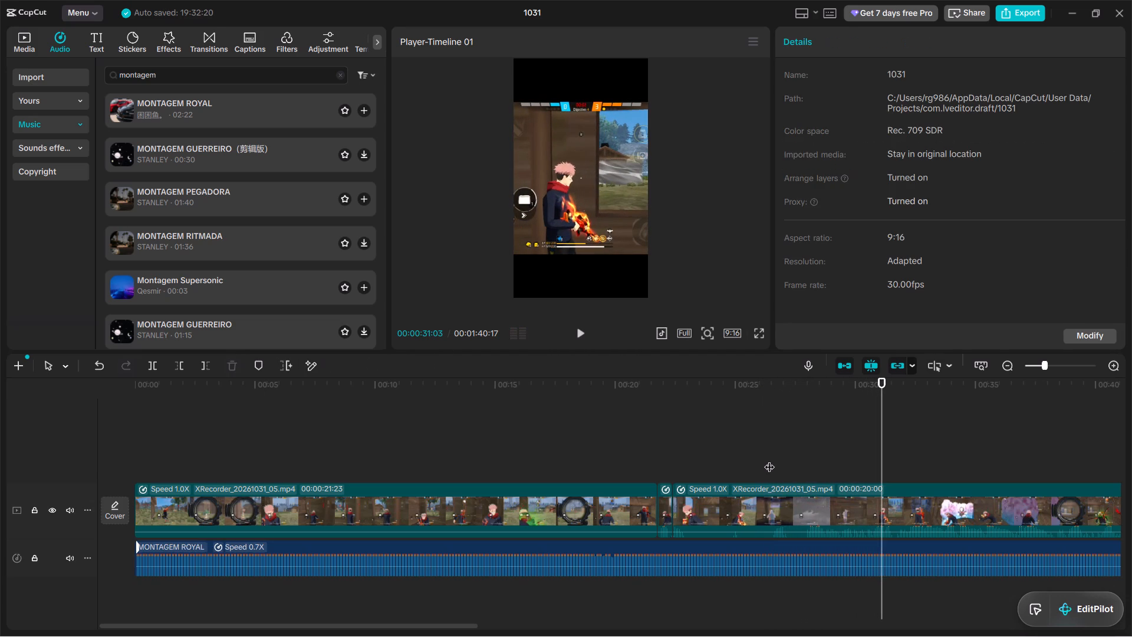
key(space)
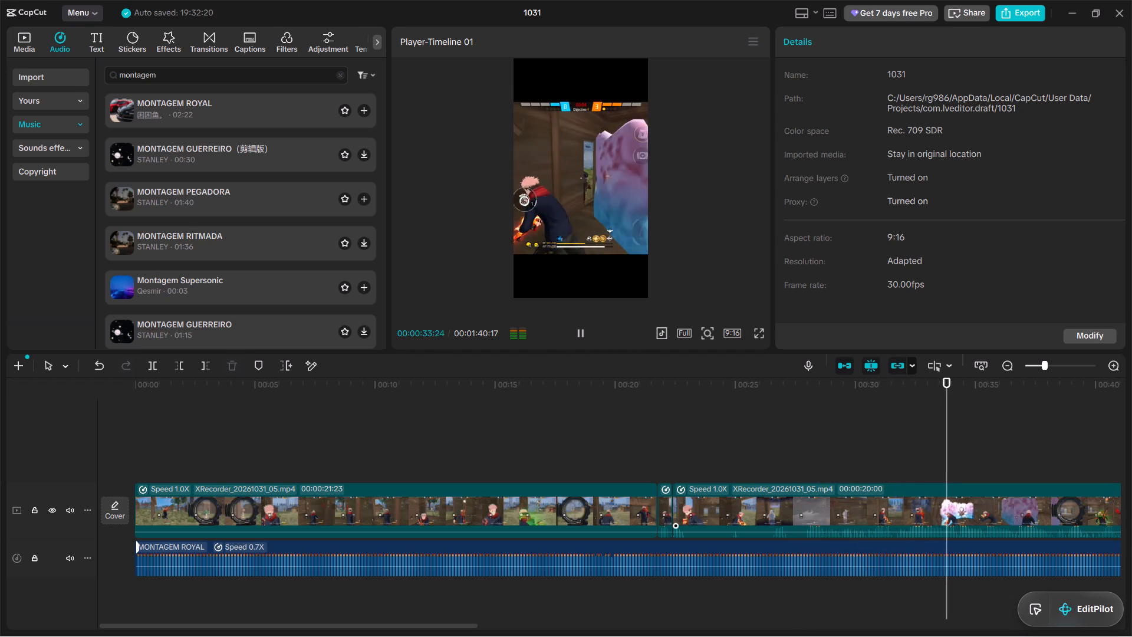
click(781, 556)
click(1106, 168)
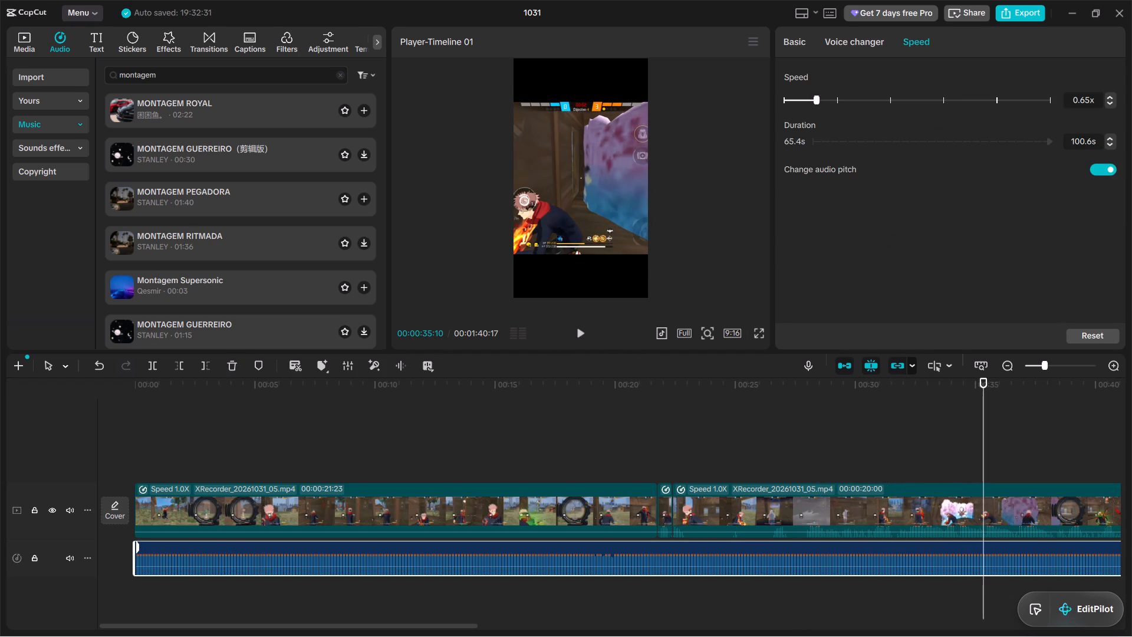
click(936, 446)
key(space)
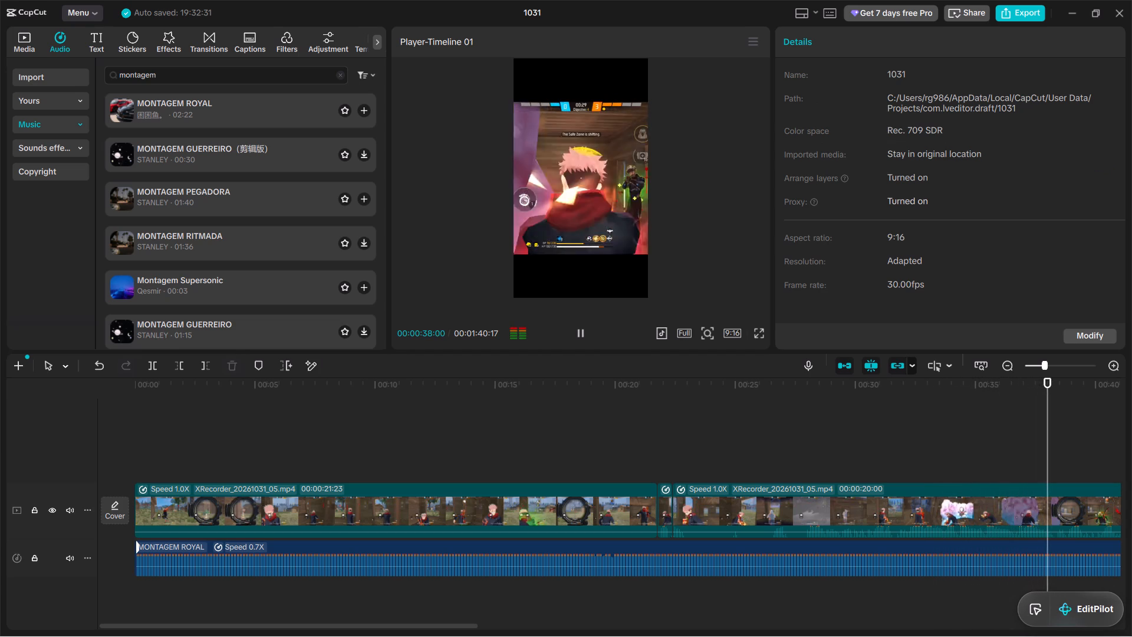
click(578, 331)
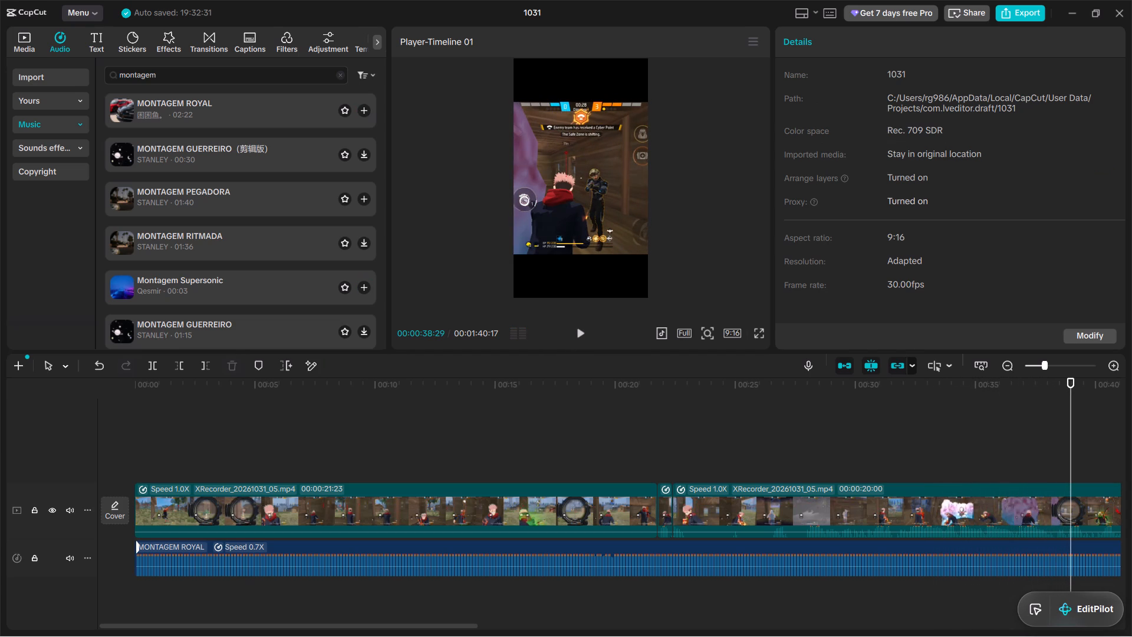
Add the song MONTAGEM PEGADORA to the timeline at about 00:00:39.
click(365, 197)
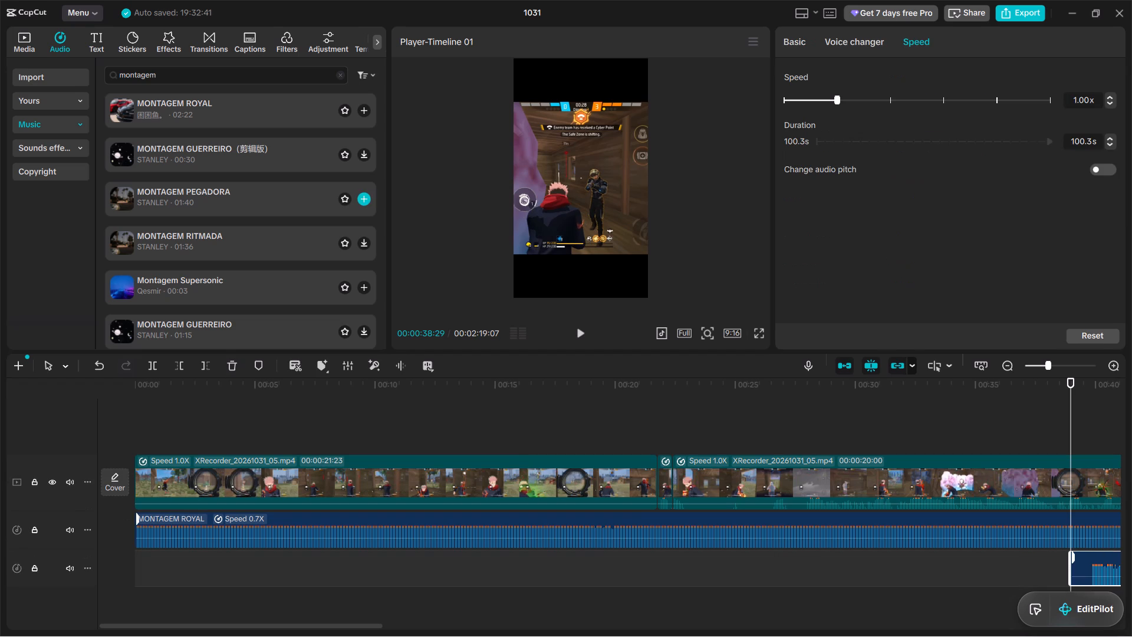
Delete the MONTAGEM ROYAL clip from the timeline.
click(961, 538)
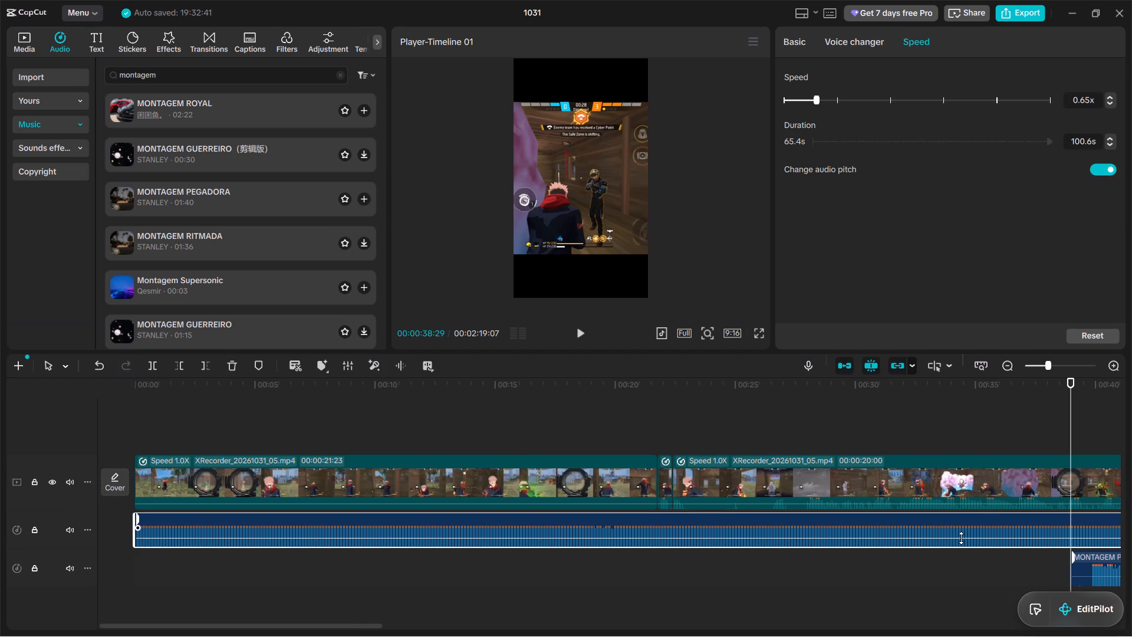
key(BackSpace)
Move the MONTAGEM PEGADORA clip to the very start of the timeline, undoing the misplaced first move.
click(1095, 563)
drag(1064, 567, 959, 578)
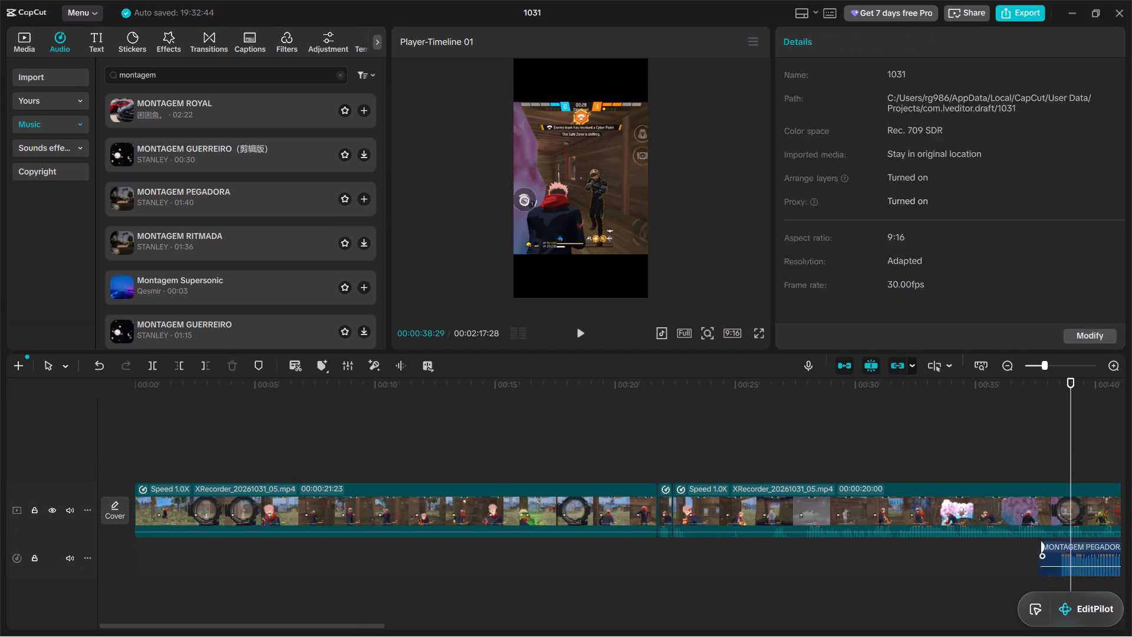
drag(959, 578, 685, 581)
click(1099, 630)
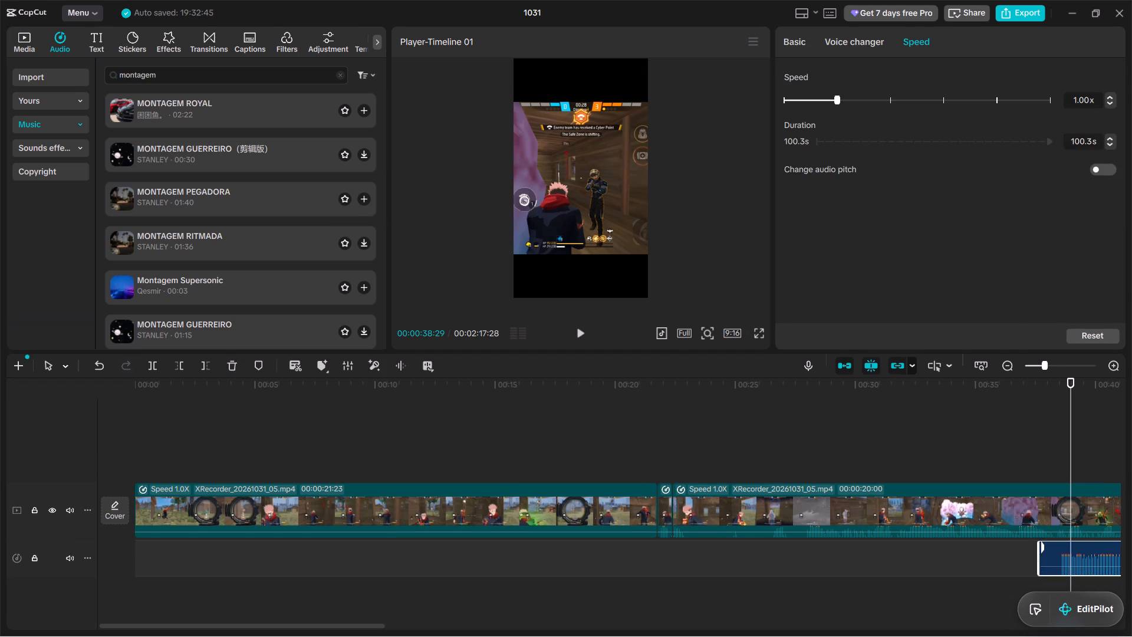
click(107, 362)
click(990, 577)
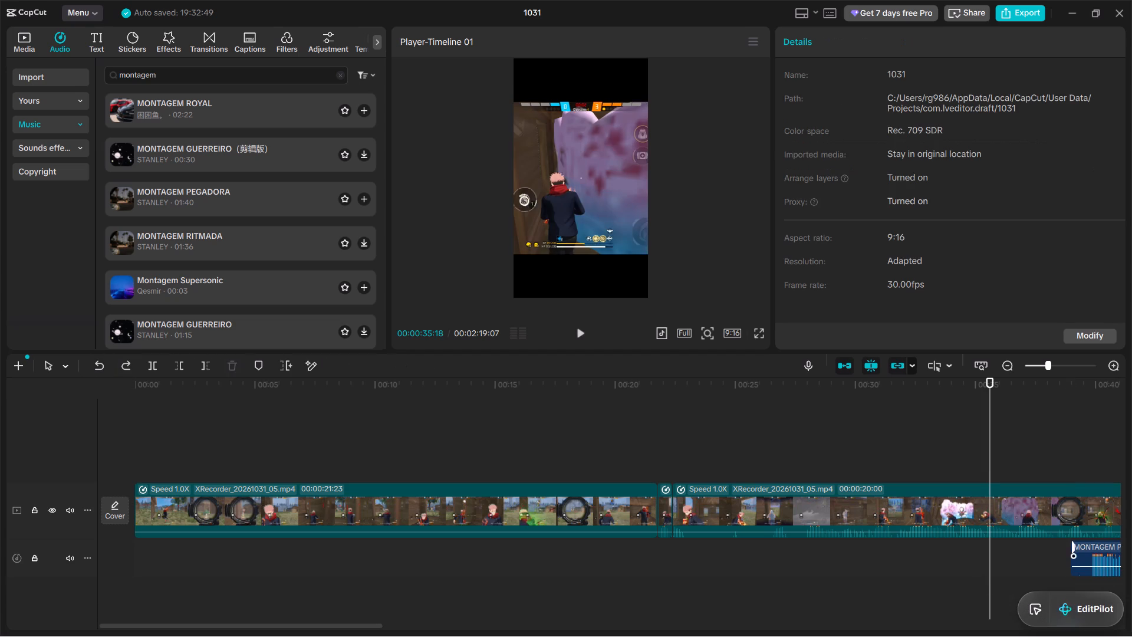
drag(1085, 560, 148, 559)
Play the first 3 seconds or so of the timeline to hear MONTAGEM PEGADORA with the footage.
click(144, 459)
key(space)
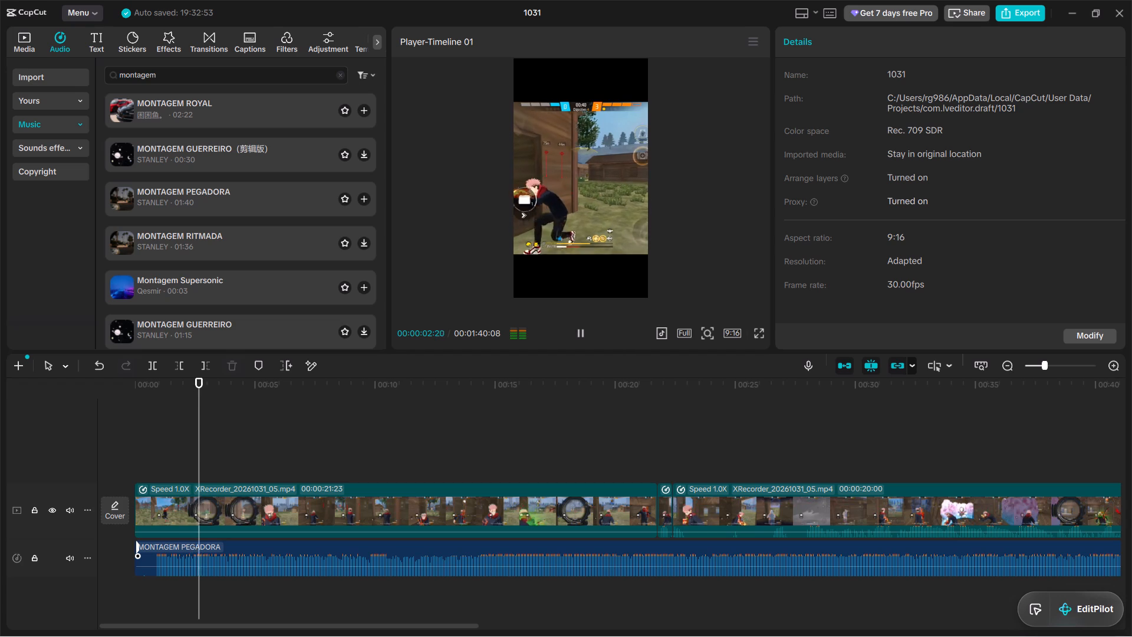
key(space)
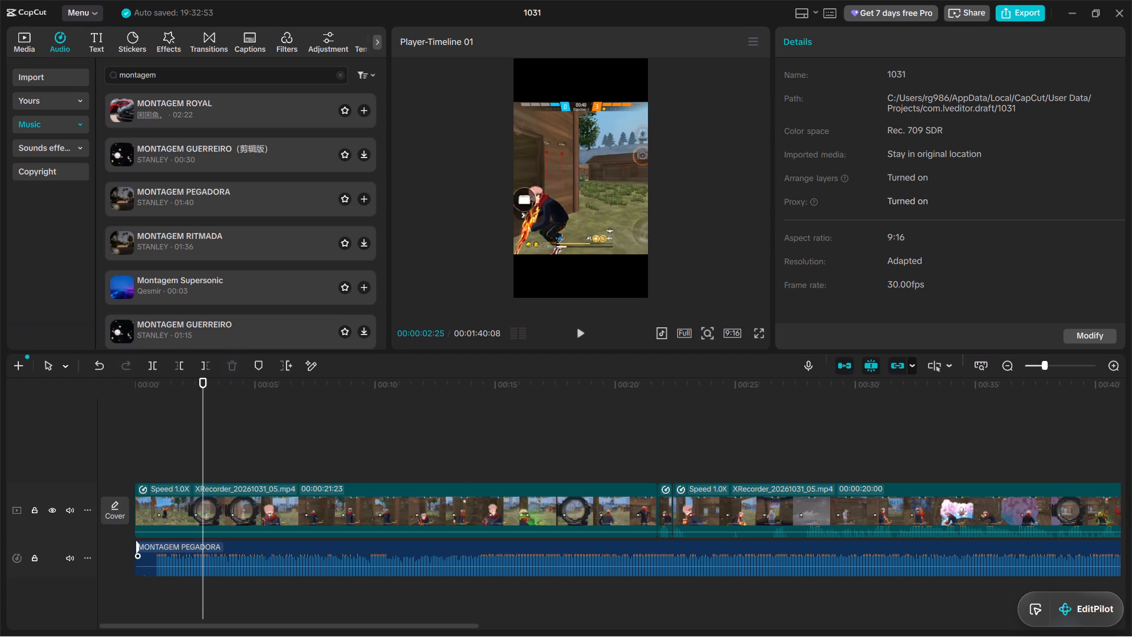
Download the song MONTAGEM RITMADA from the music results.
click(364, 243)
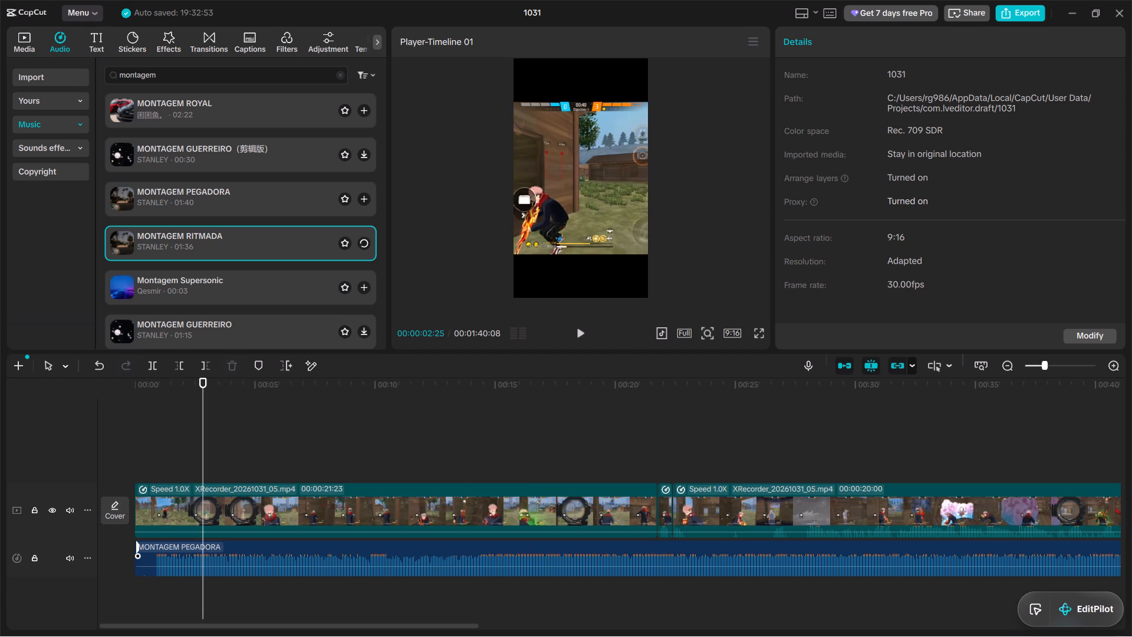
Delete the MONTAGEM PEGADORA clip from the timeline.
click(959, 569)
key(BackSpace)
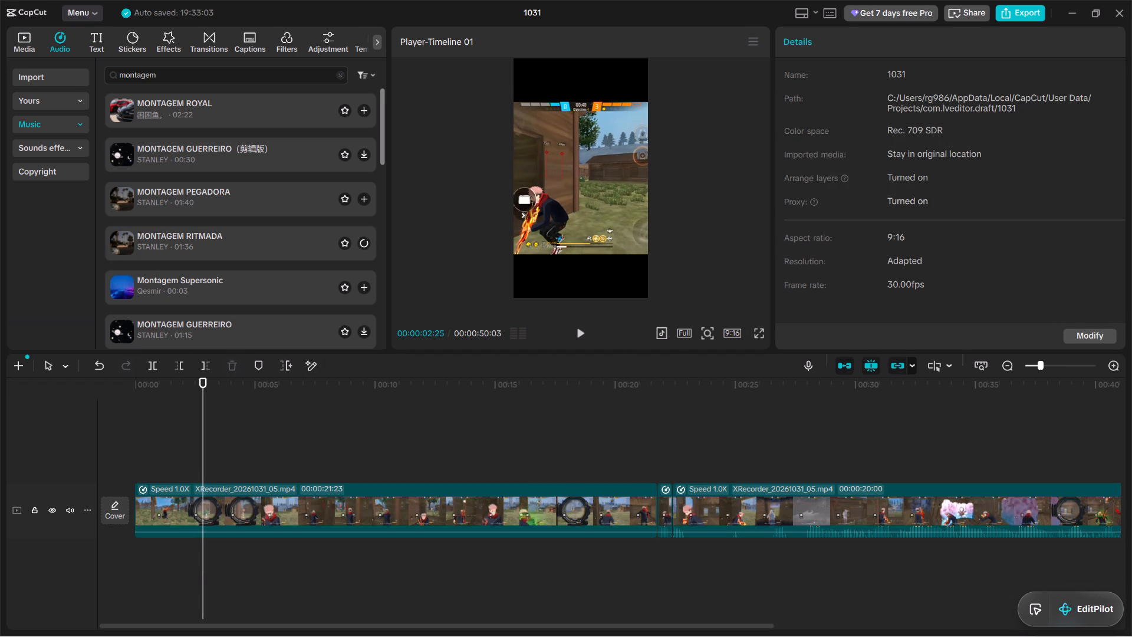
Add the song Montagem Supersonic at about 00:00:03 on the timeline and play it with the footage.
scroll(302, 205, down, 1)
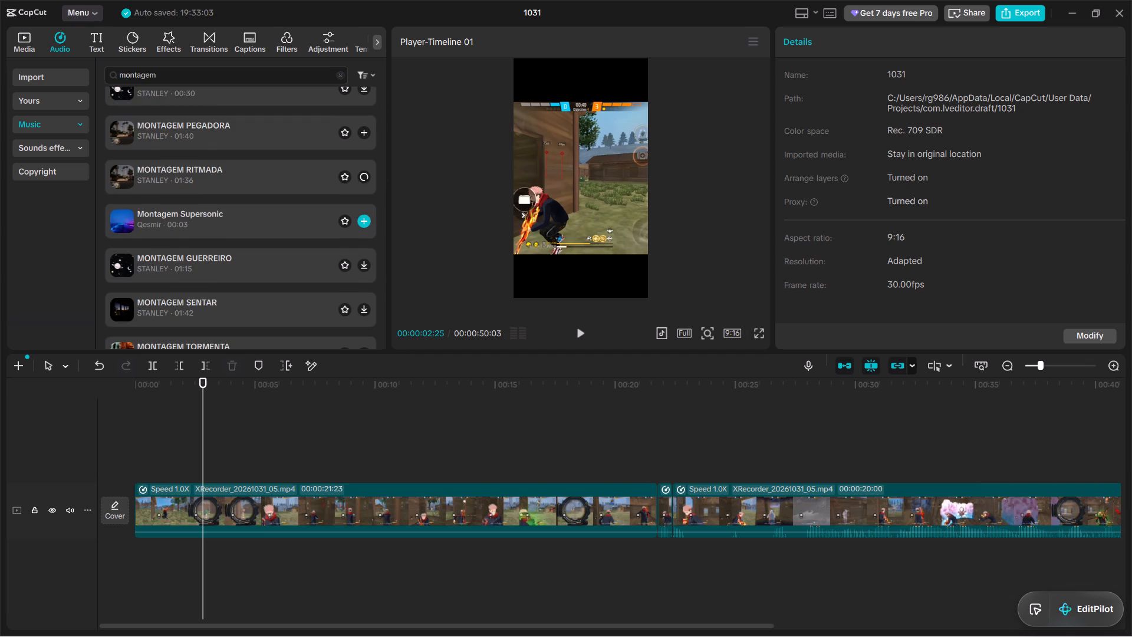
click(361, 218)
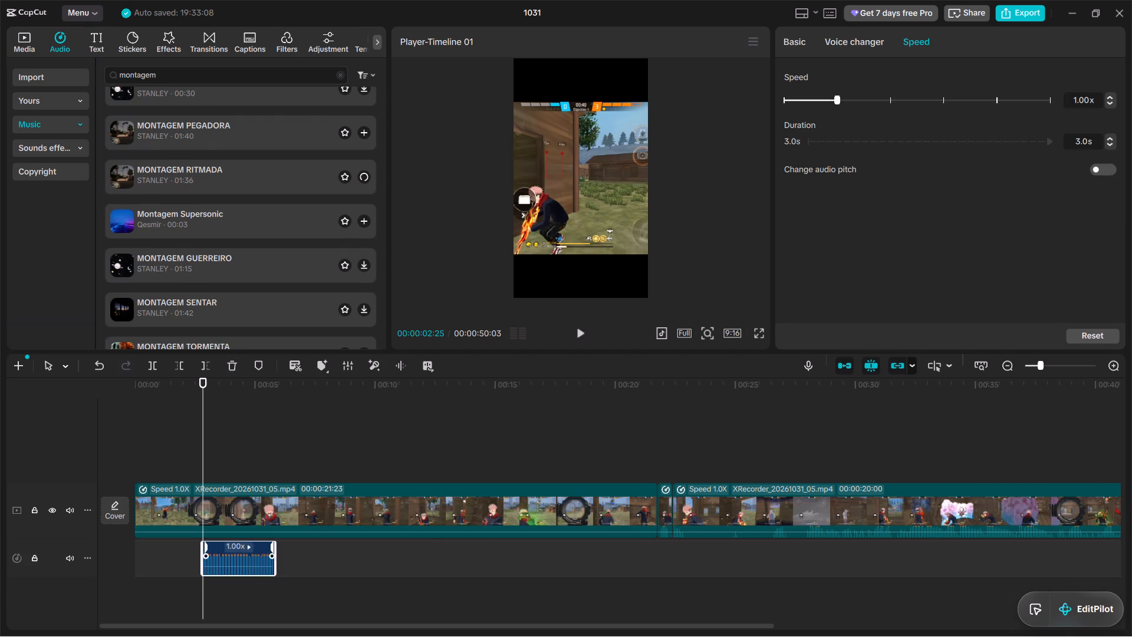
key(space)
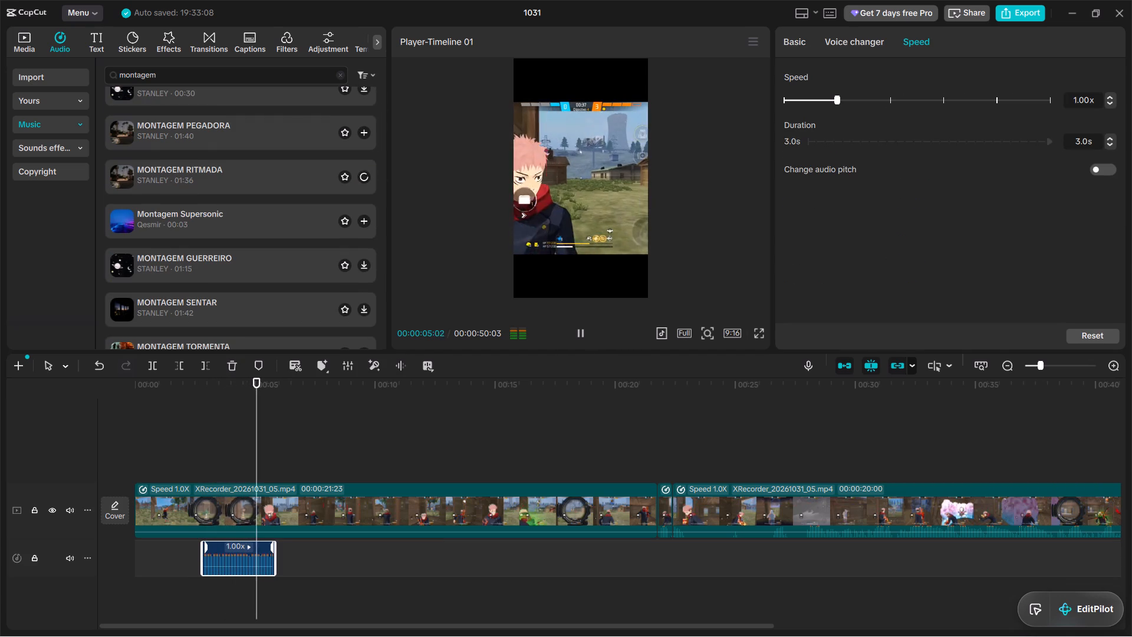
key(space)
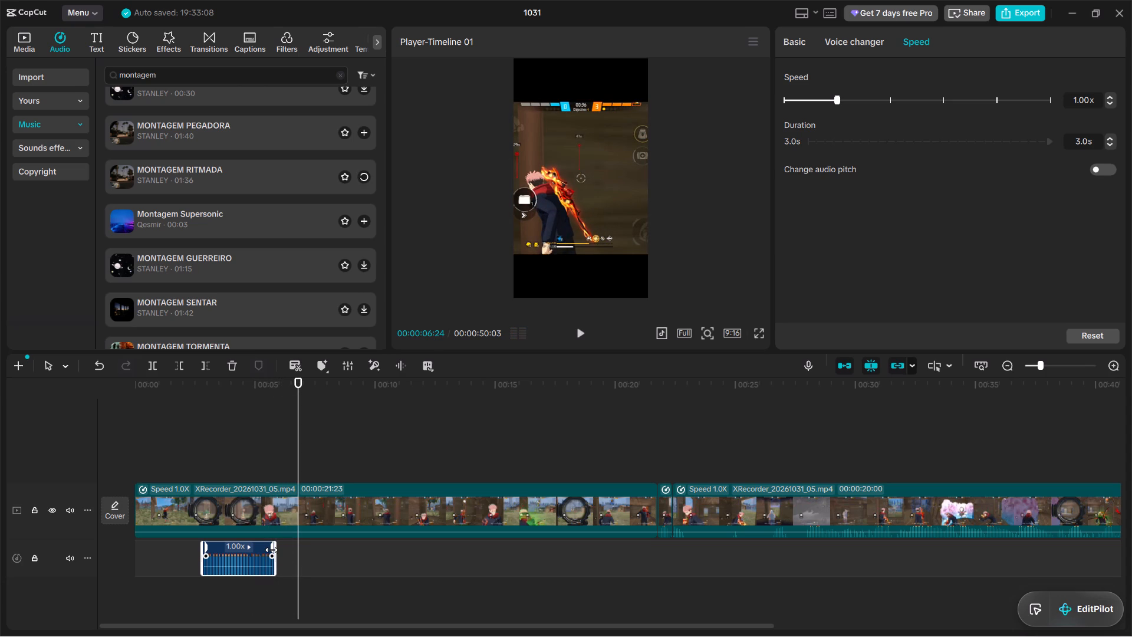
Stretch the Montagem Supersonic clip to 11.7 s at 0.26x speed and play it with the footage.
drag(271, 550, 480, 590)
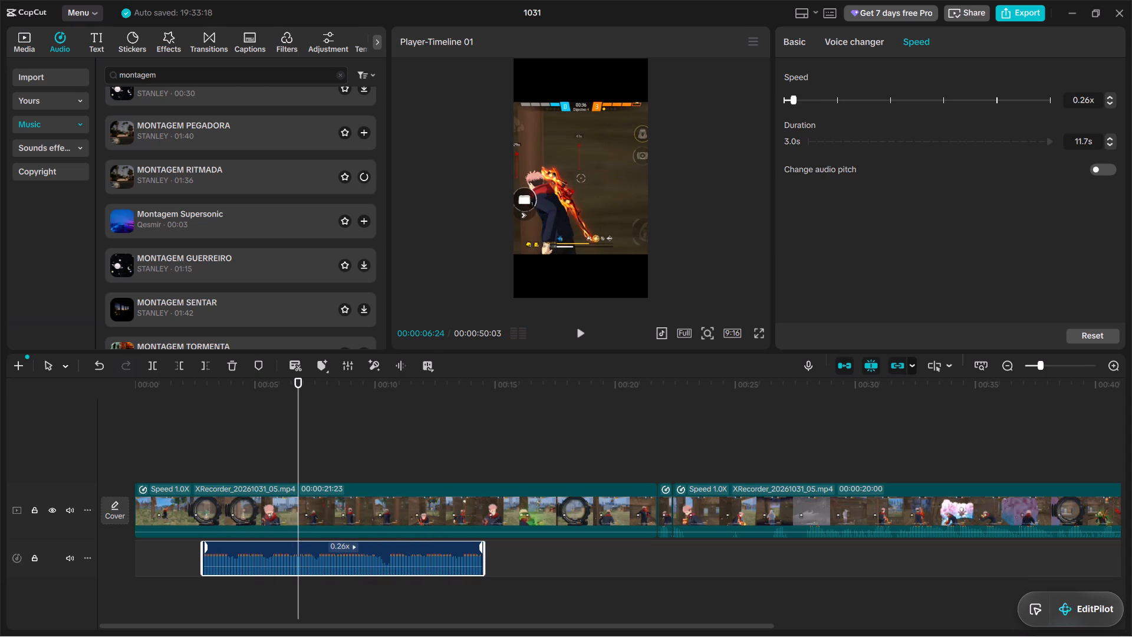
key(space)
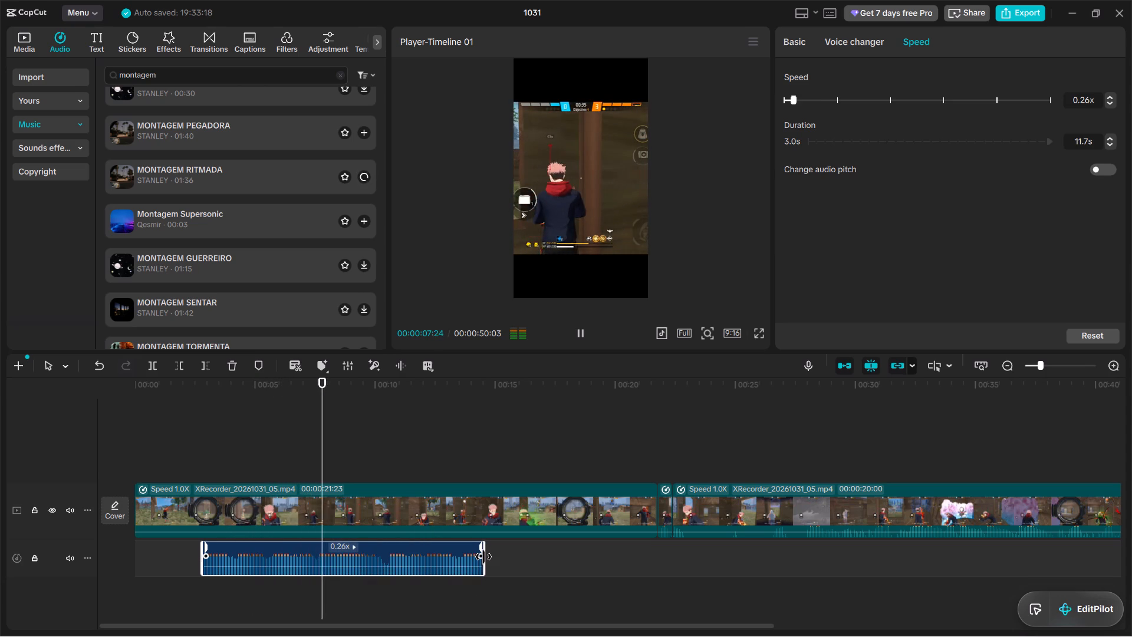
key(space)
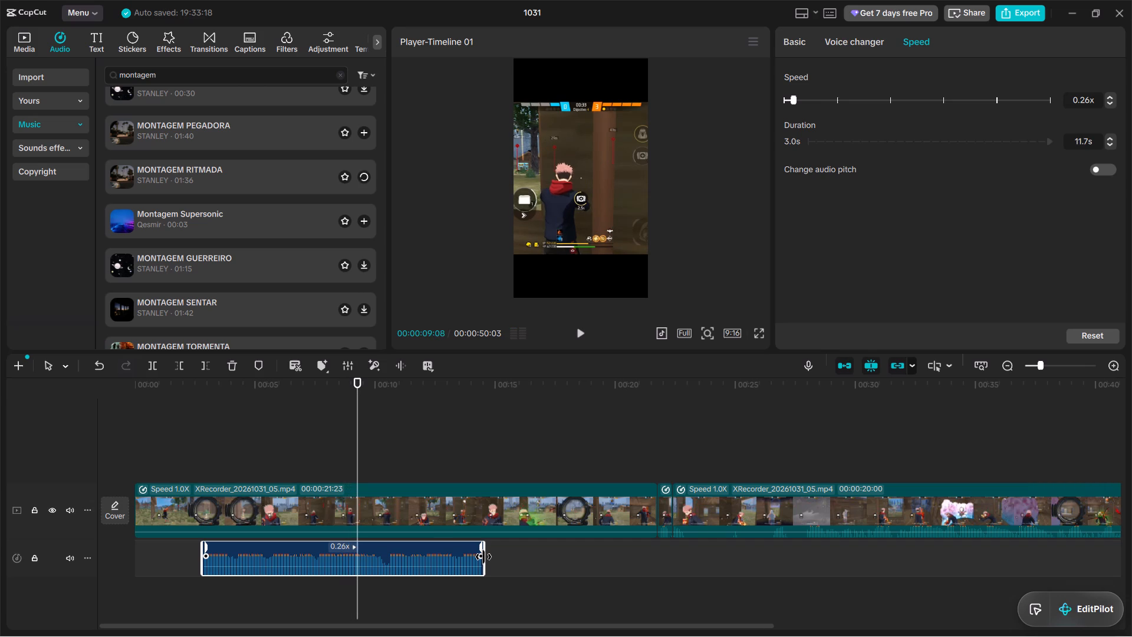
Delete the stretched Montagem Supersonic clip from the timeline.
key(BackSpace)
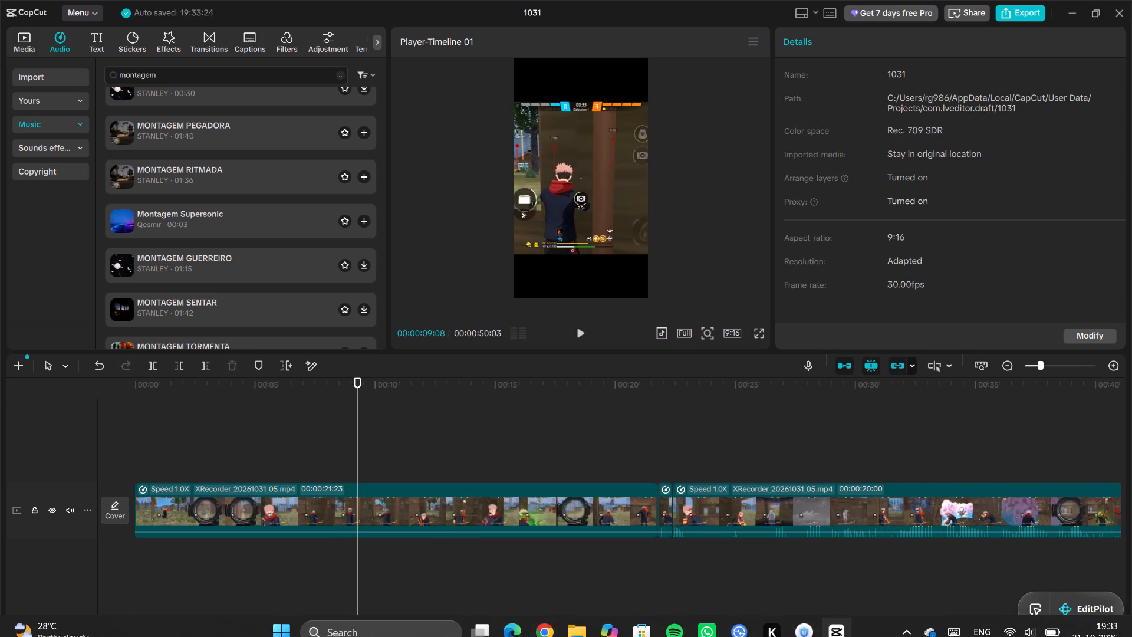
Add the song MONTAGEM RITMADA at the very start of the timeline.
drag(358, 401, 71, 438)
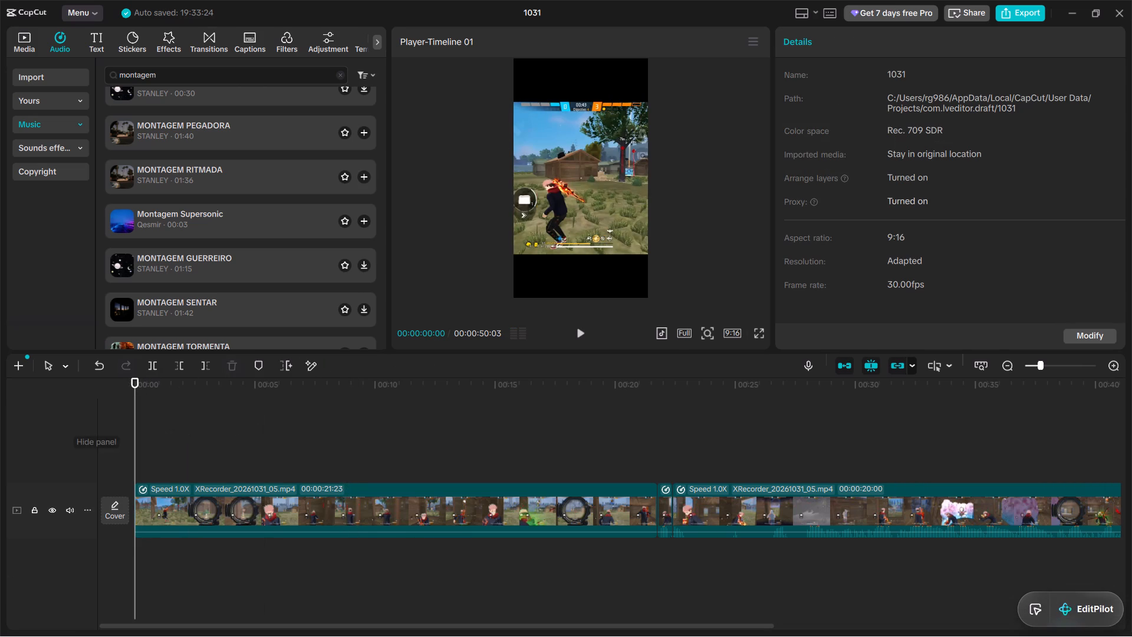
scroll(292, 274, up, 1)
click(368, 247)
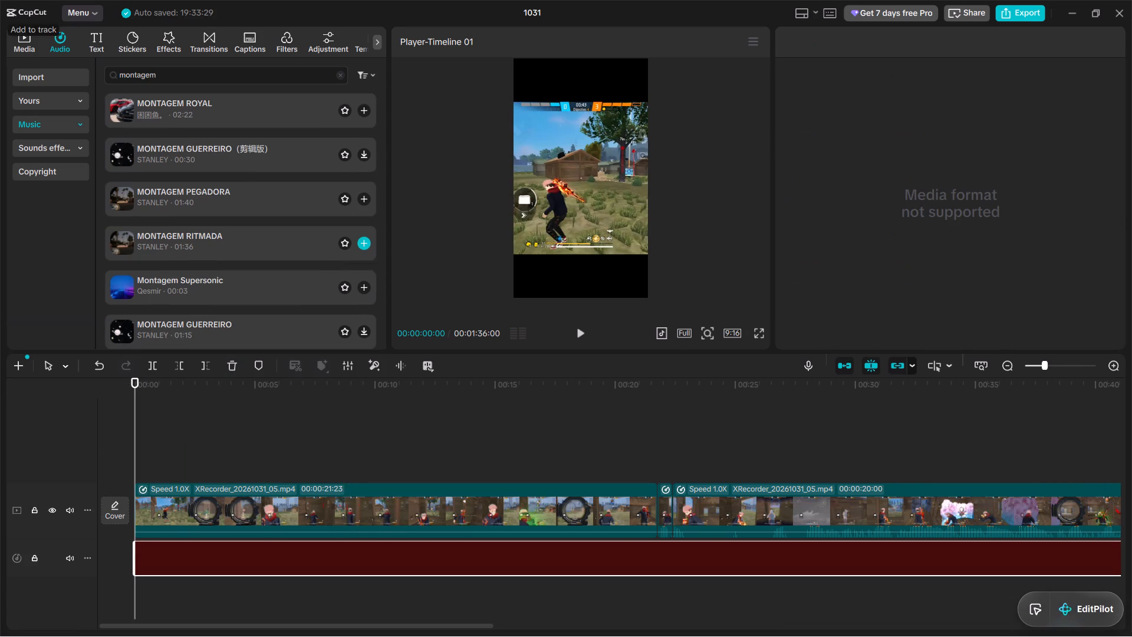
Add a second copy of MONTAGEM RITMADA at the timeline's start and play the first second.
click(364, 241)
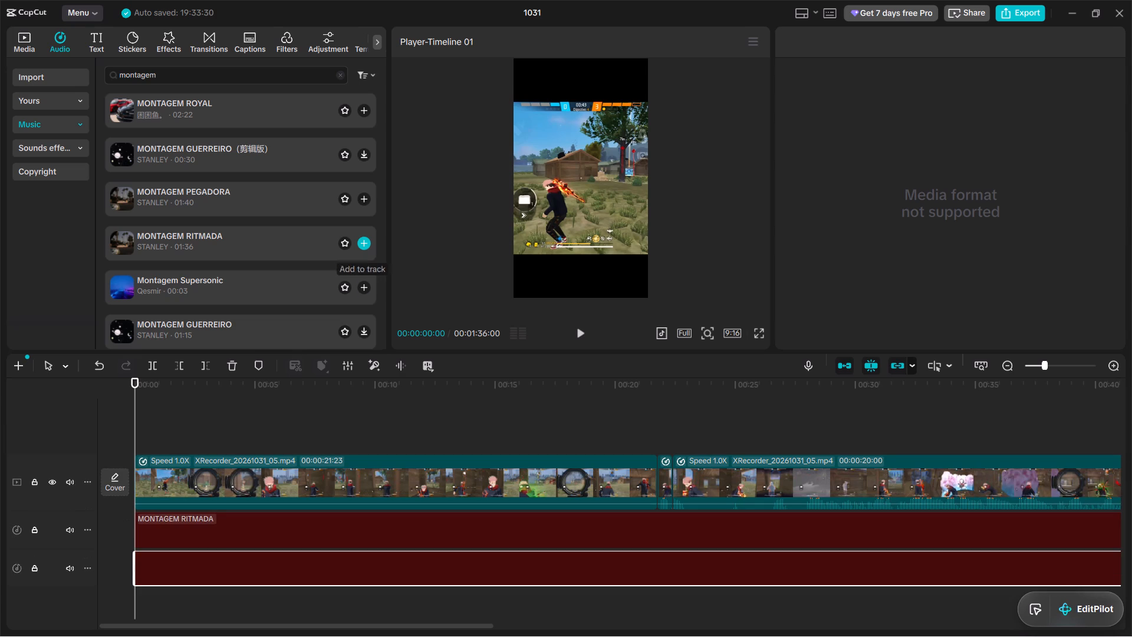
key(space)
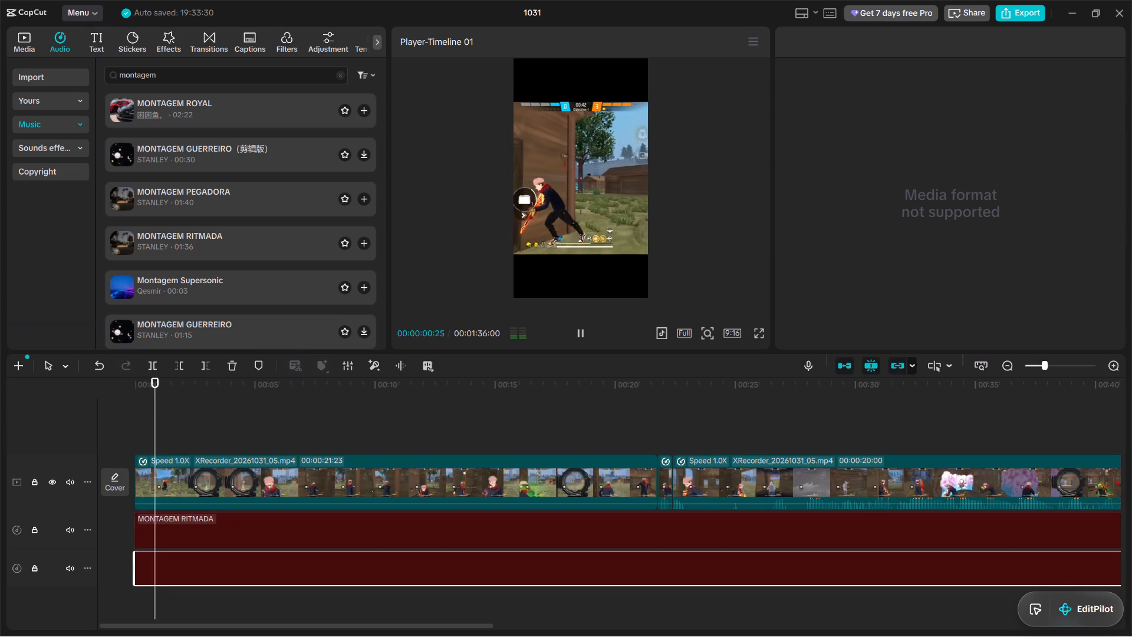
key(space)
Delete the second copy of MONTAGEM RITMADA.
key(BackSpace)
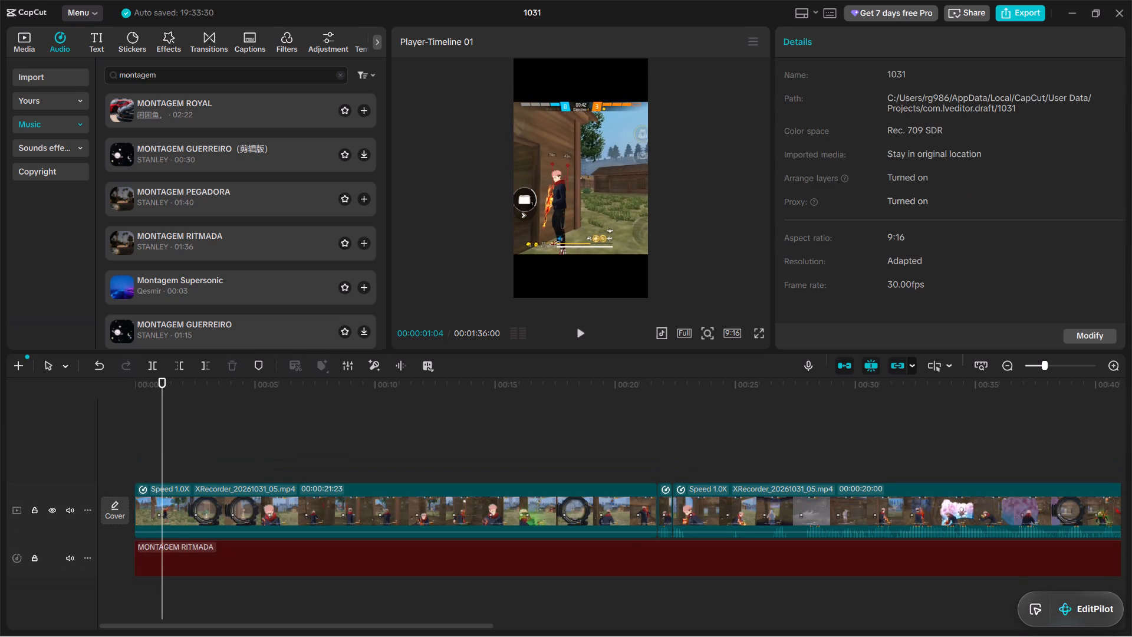
Delete the MONTAGEM RITMADA clip from the audio track.
click(222, 560)
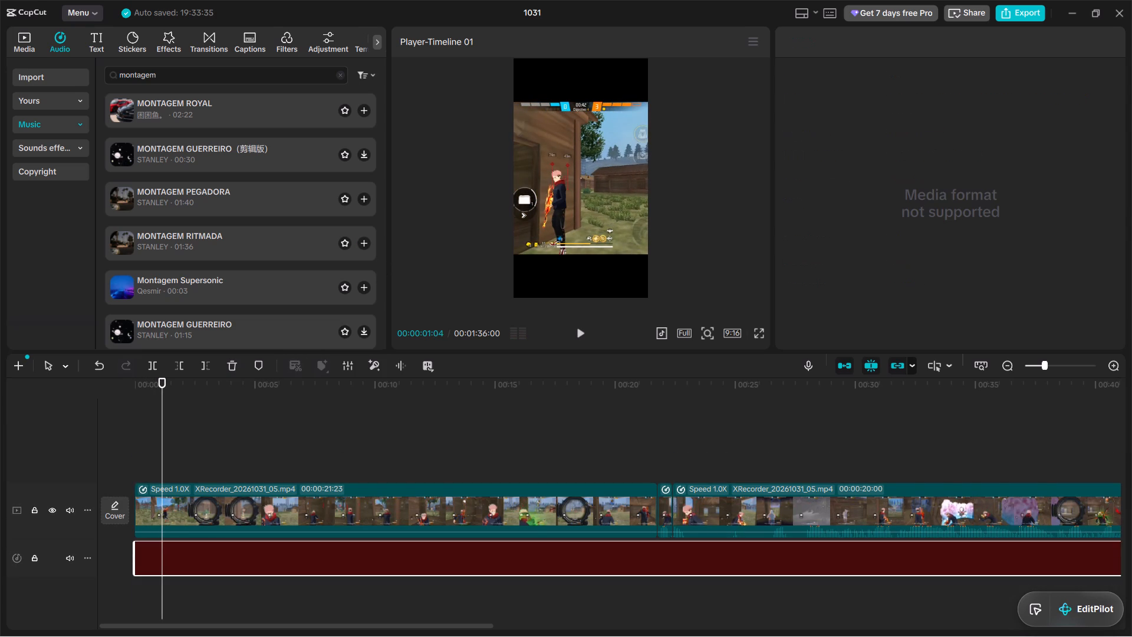
key(BackSpace)
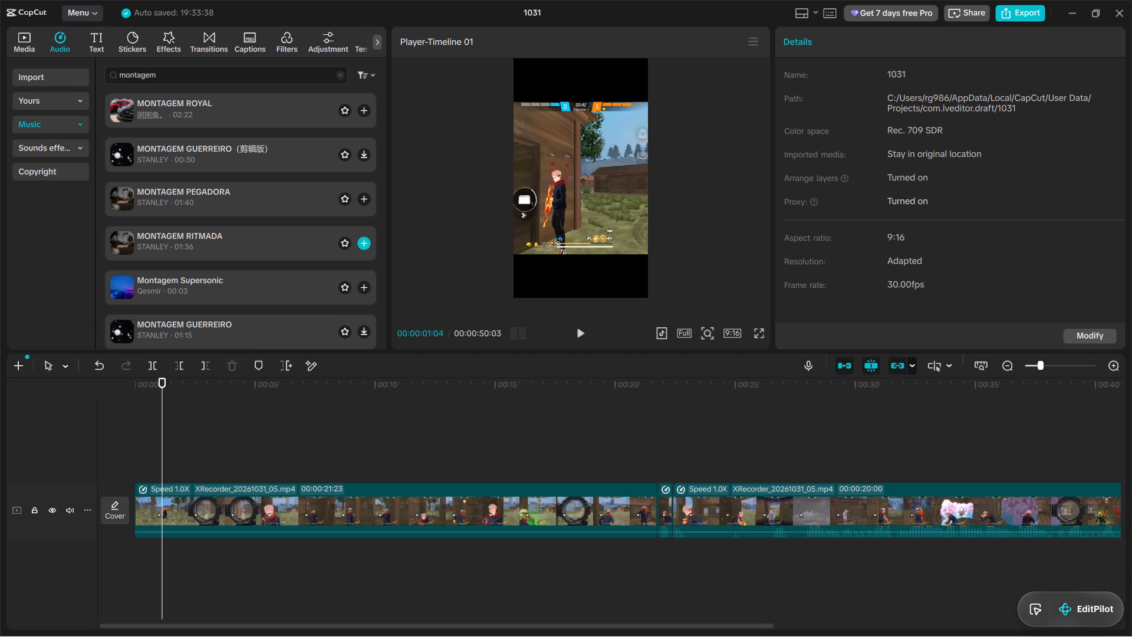
Preview the songs MONTAGEM RITMADA, MONTAGEM PEGADORA, MONTAGEM PERIGOSA and MONTAGEM COMA in the music results.
click(243, 239)
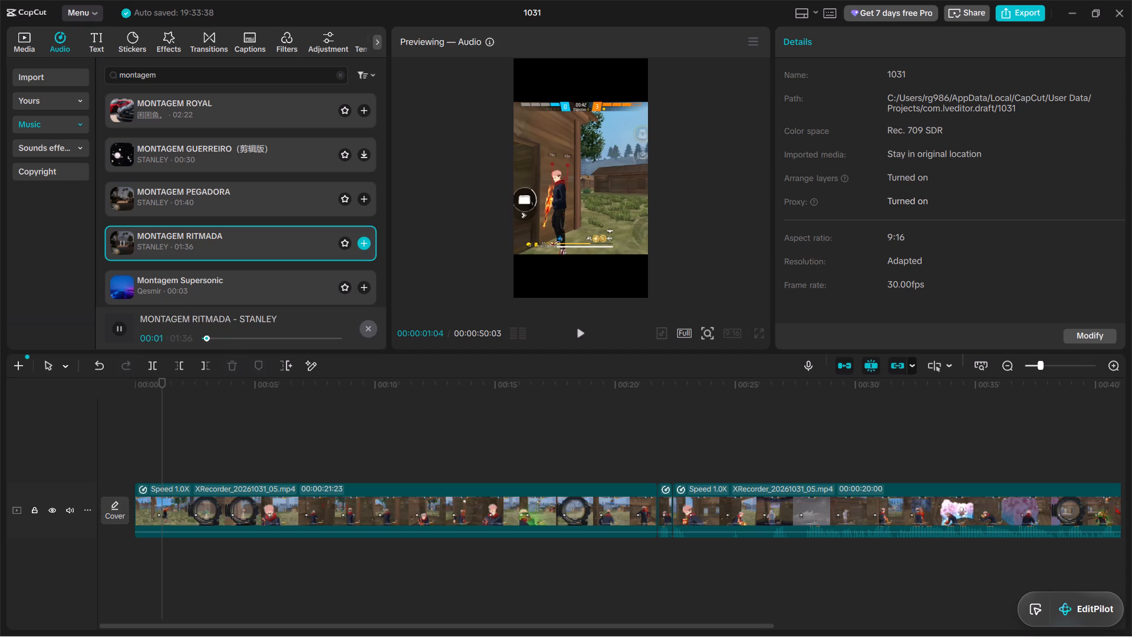
click(243, 239)
click(236, 205)
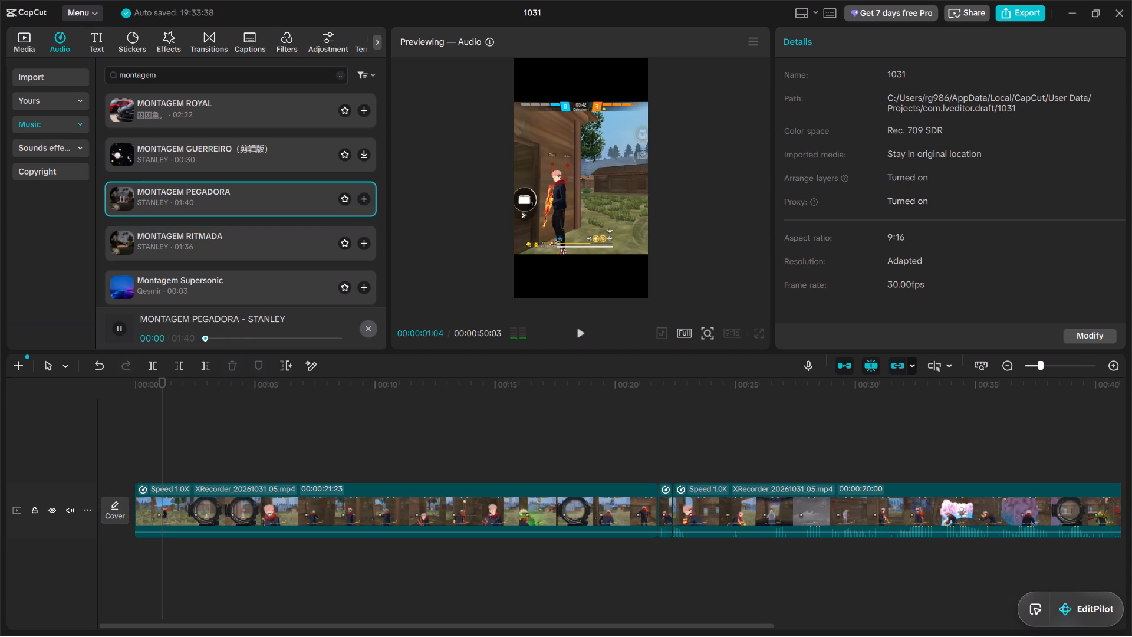
scroll(210, 199, down, 1)
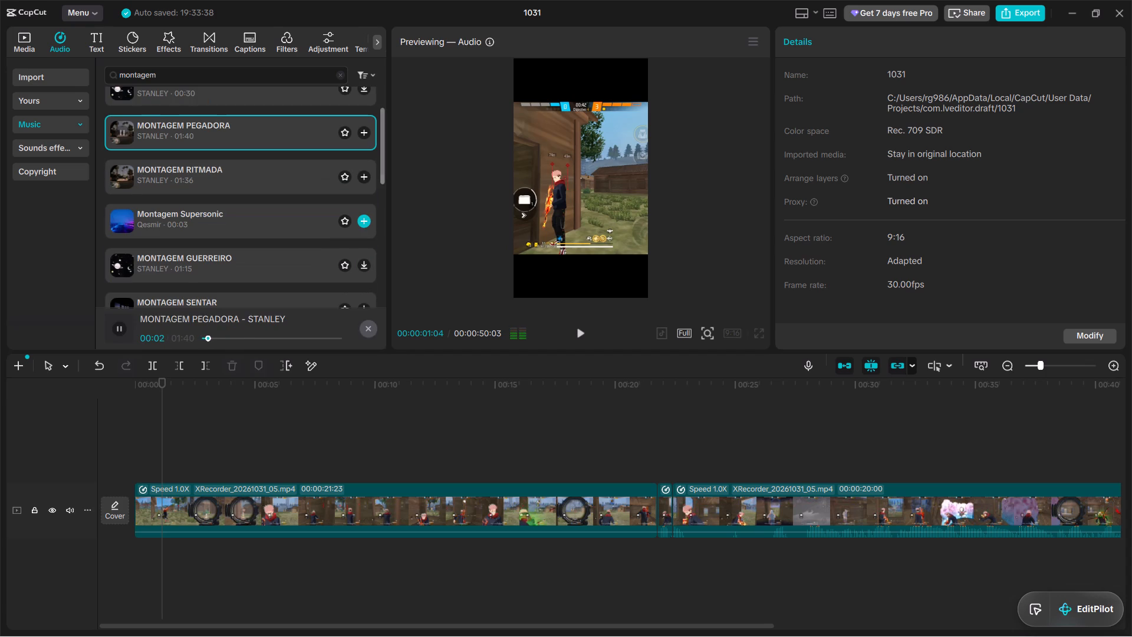
scroll(216, 224, down, 1)
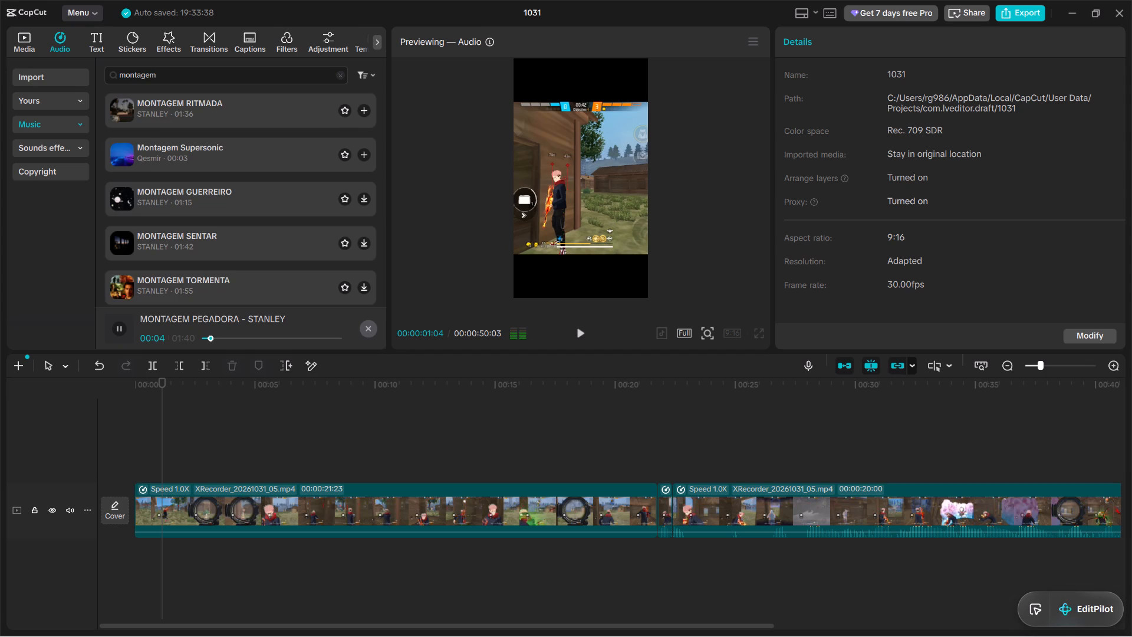
scroll(254, 201, down, 3)
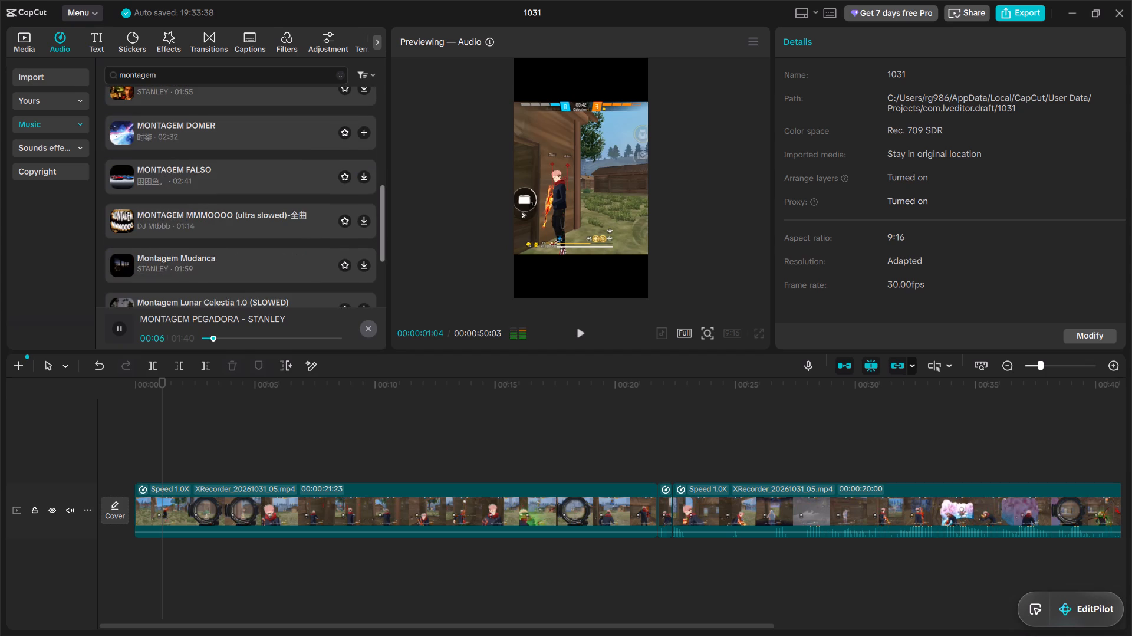
scroll(238, 202, down, 3)
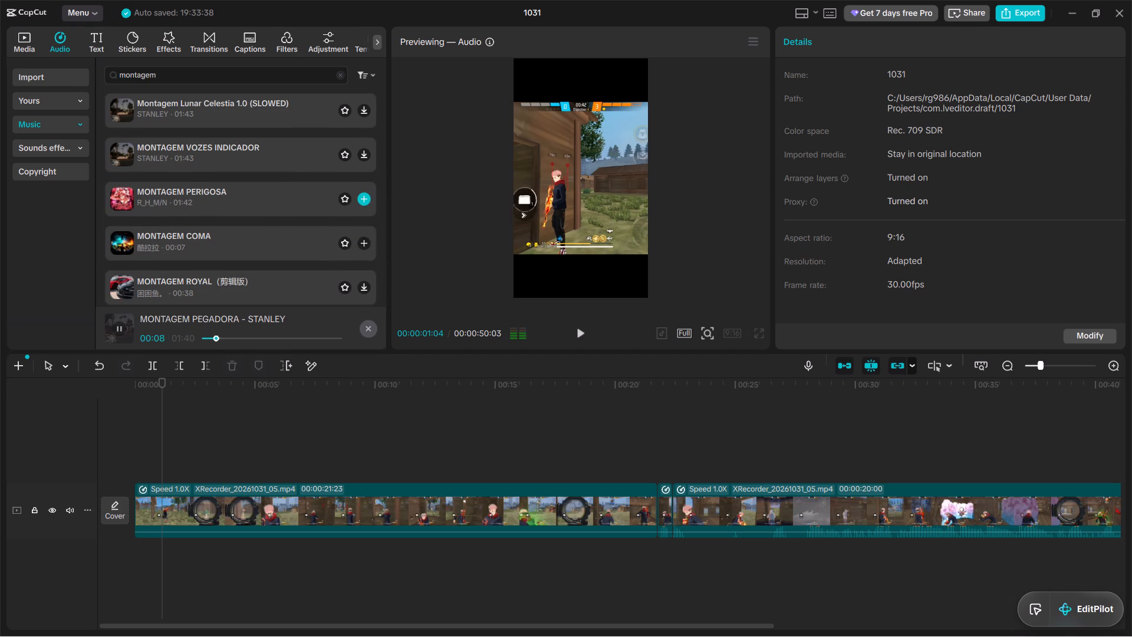
click(272, 198)
click(222, 247)
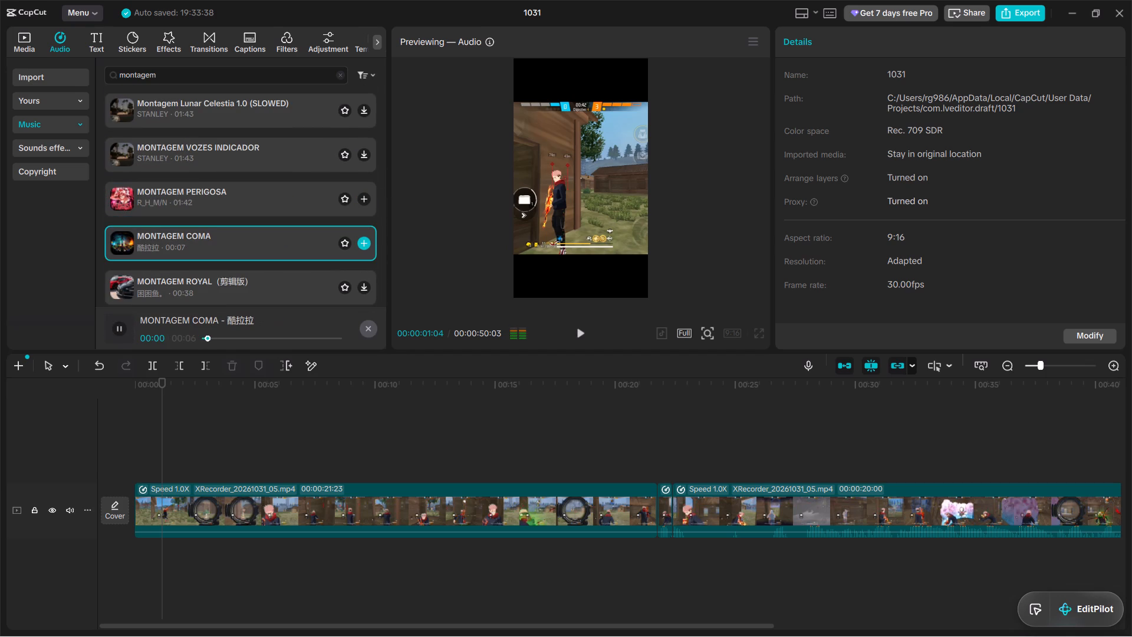
Look through the rest of the montagem music results for another candidate song.
scroll(233, 211, down, 1)
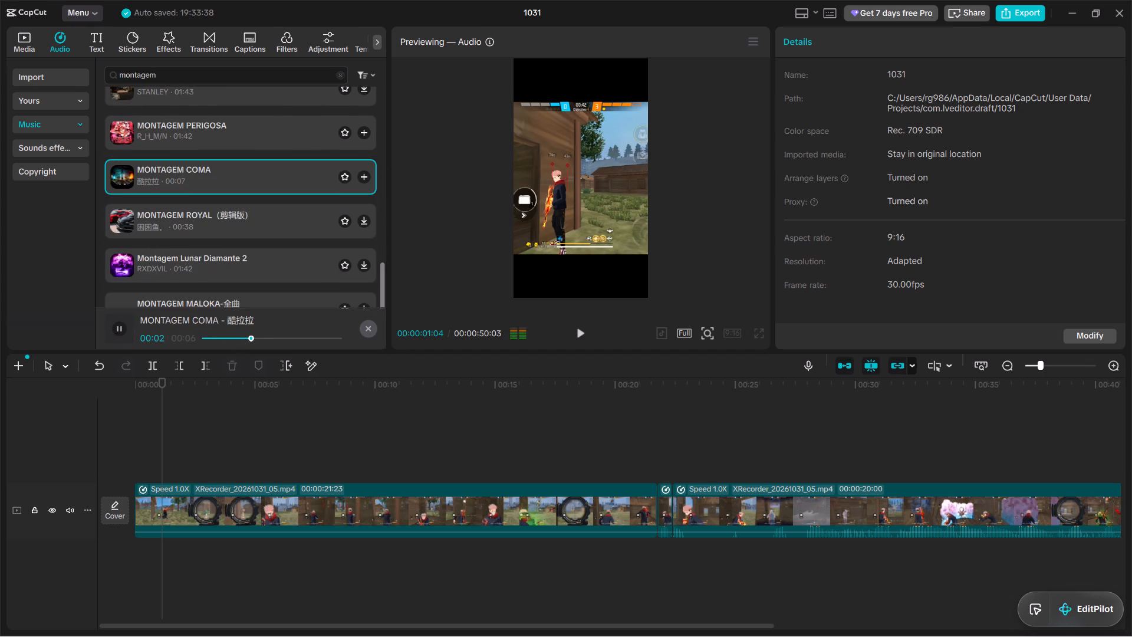
scroll(248, 209, down, 4)
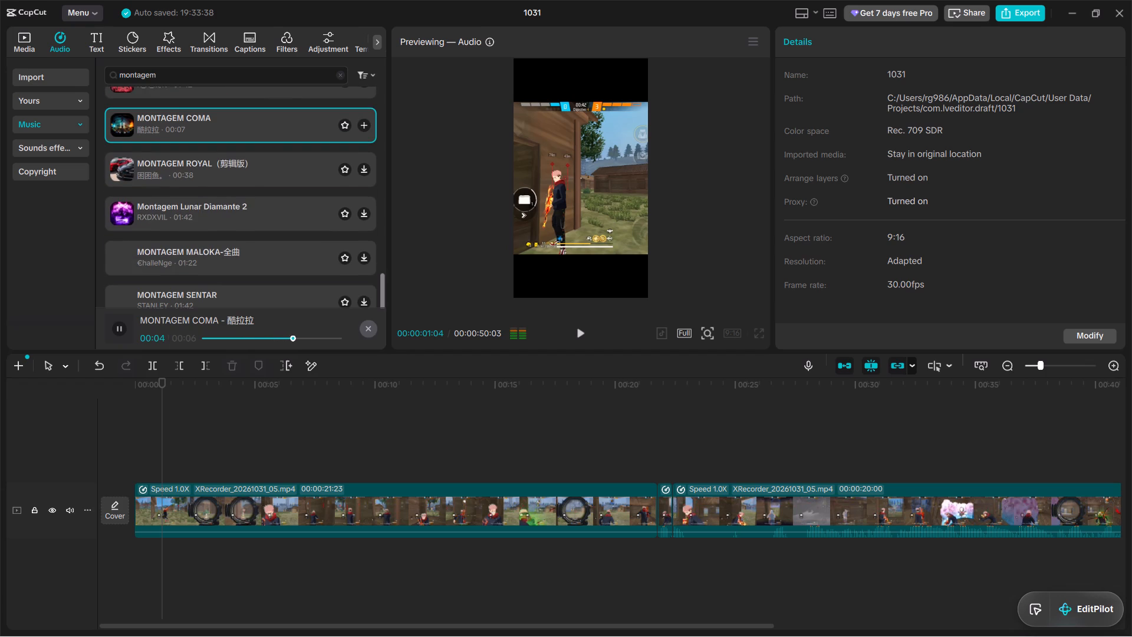
scroll(280, 201, down, 2)
scroll(280, 215, up, 2)
scroll(280, 215, down, 3)
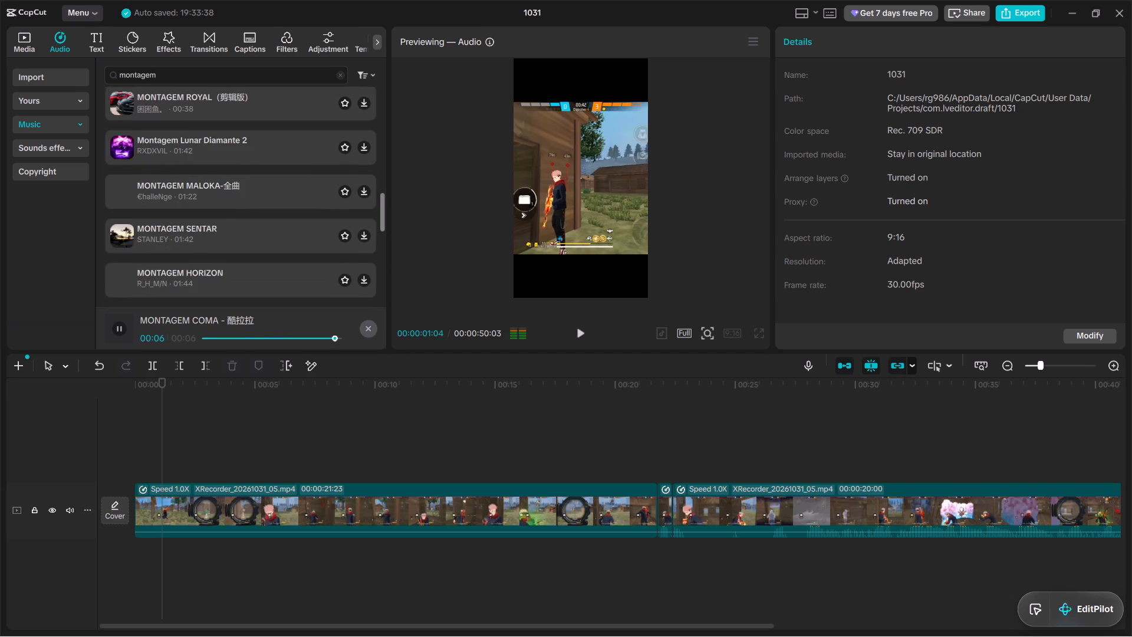
scroll(280, 215, down, 2)
drag(383, 228, 382, 232)
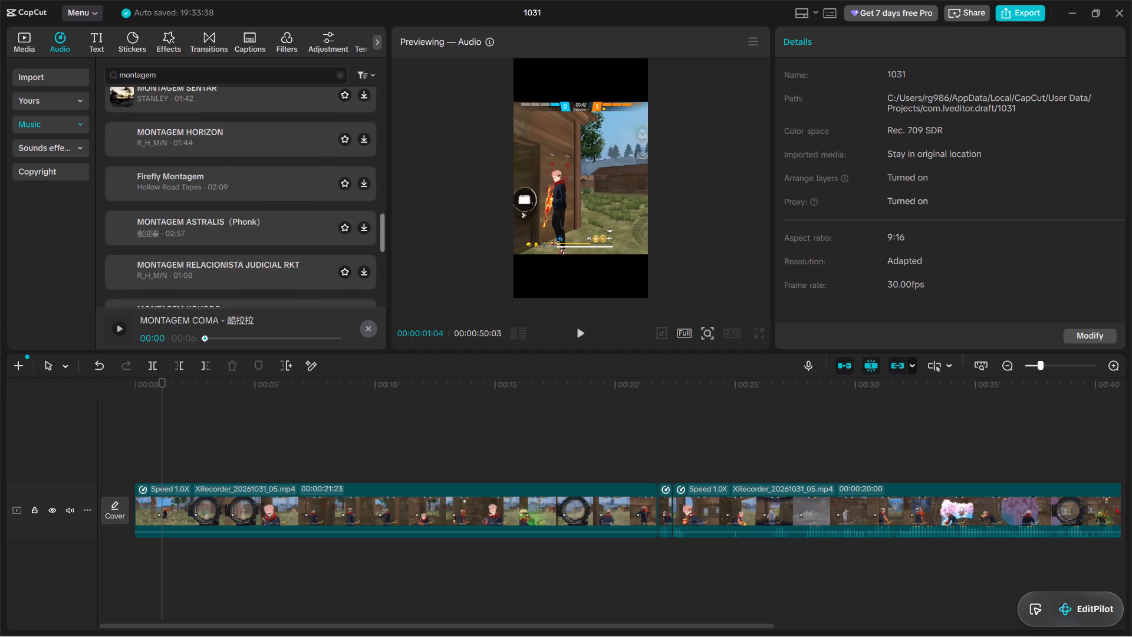
drag(382, 232, 367, 314)
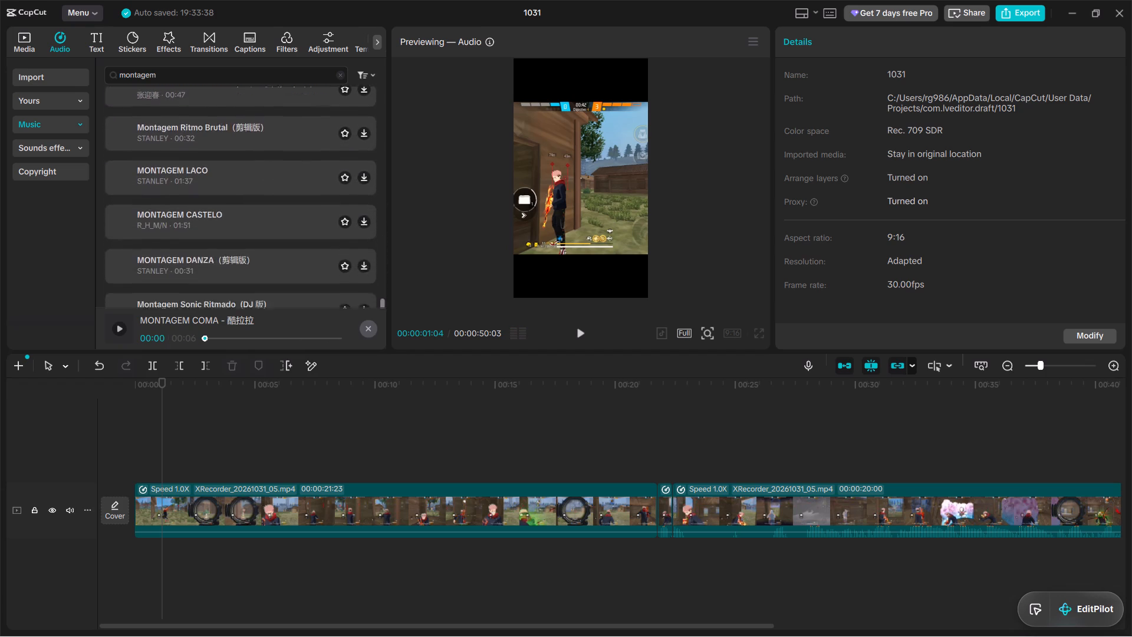
drag(367, 314, 396, 196)
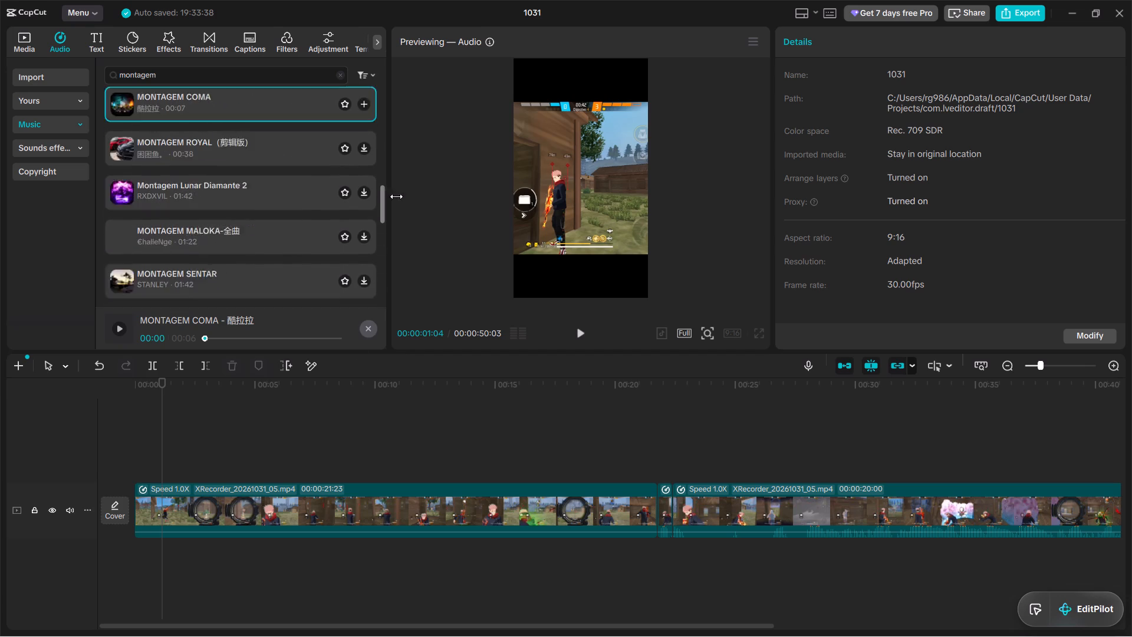
drag(396, 196, 397, 176)
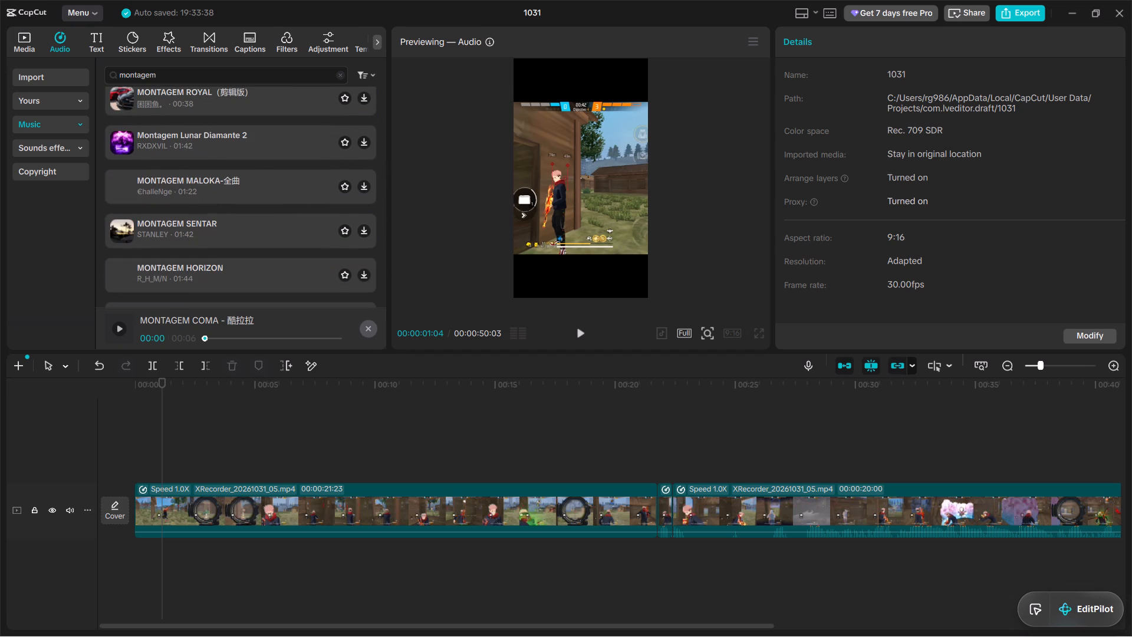
Load the songs MONTAGEM MALOKA-全曲 and MONTAGEM SENTAR, and open the preview of MONTAGEM MALOKA-全曲.
click(159, 189)
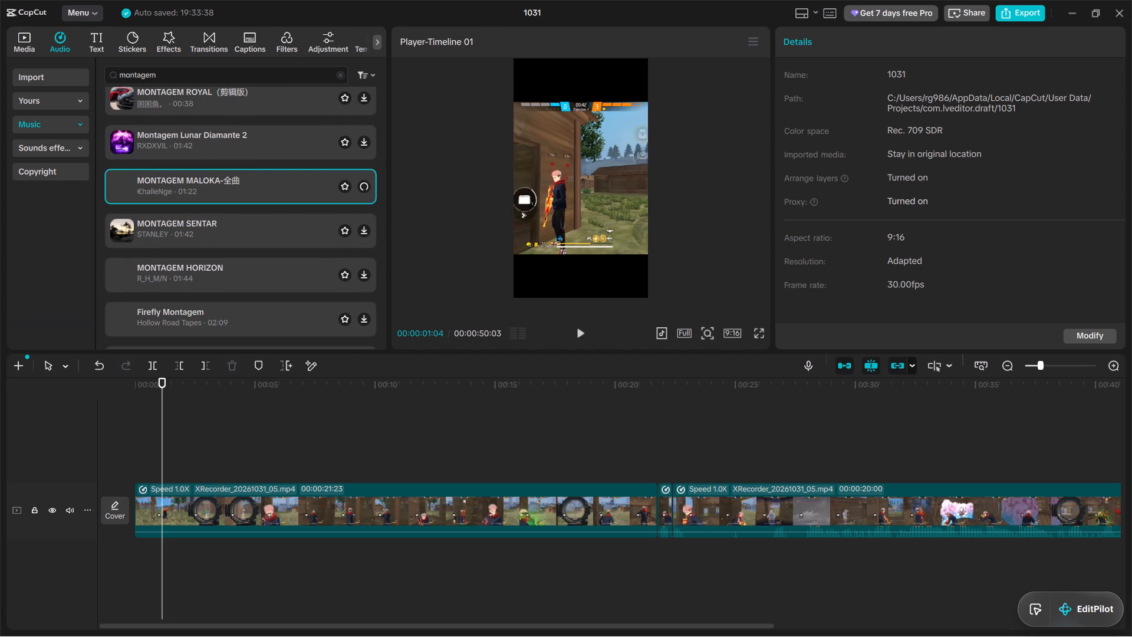
click(203, 228)
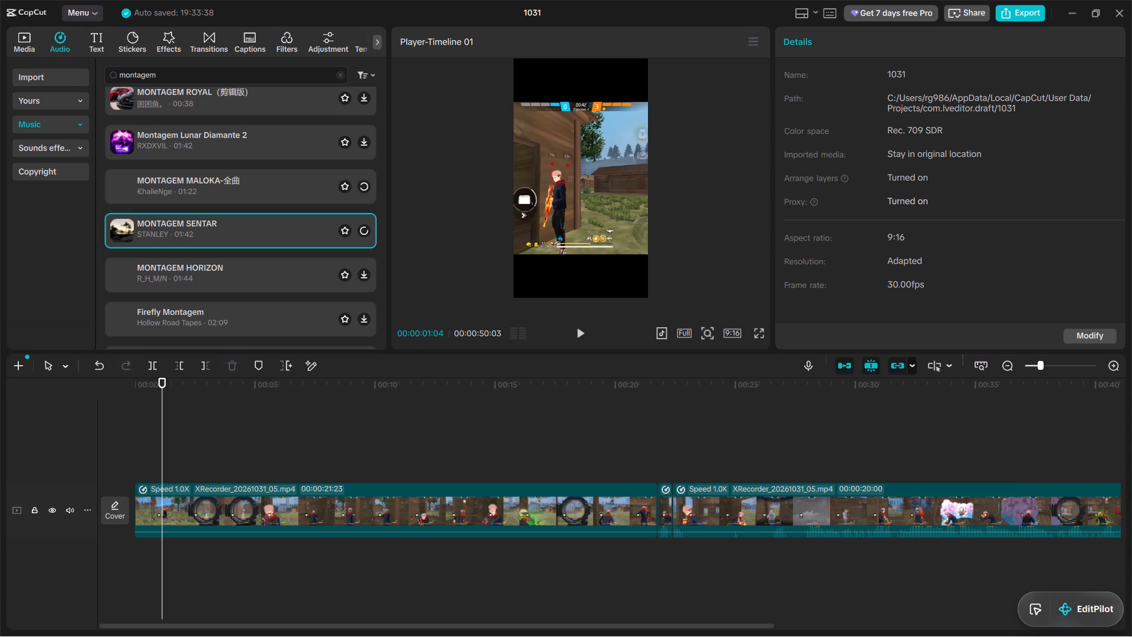
scroll(231, 189, down, 1)
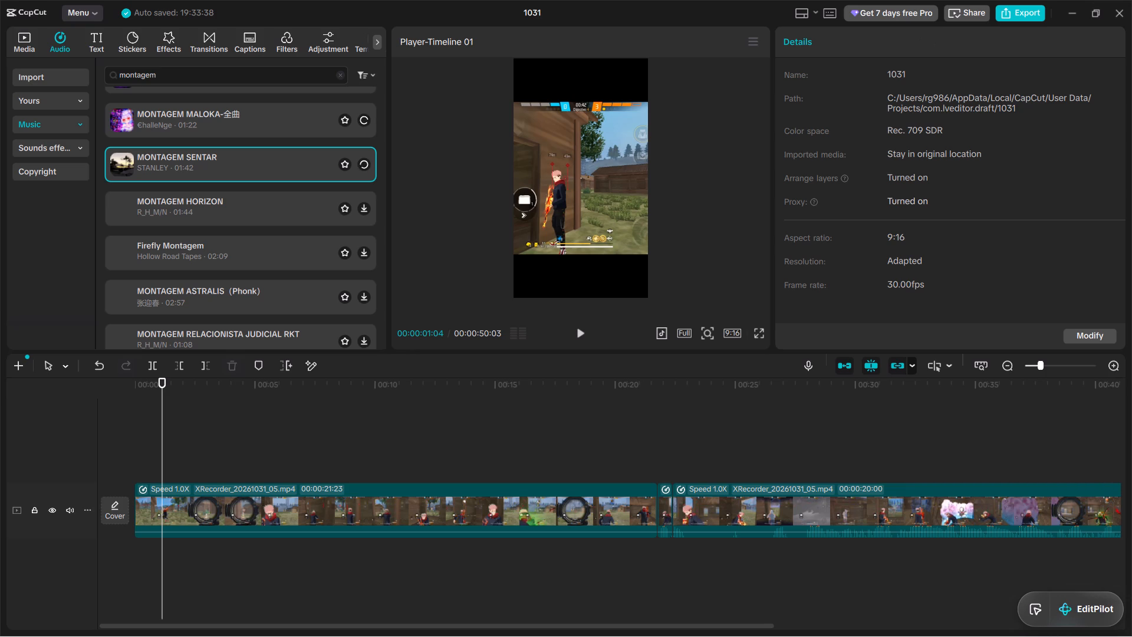
click(251, 118)
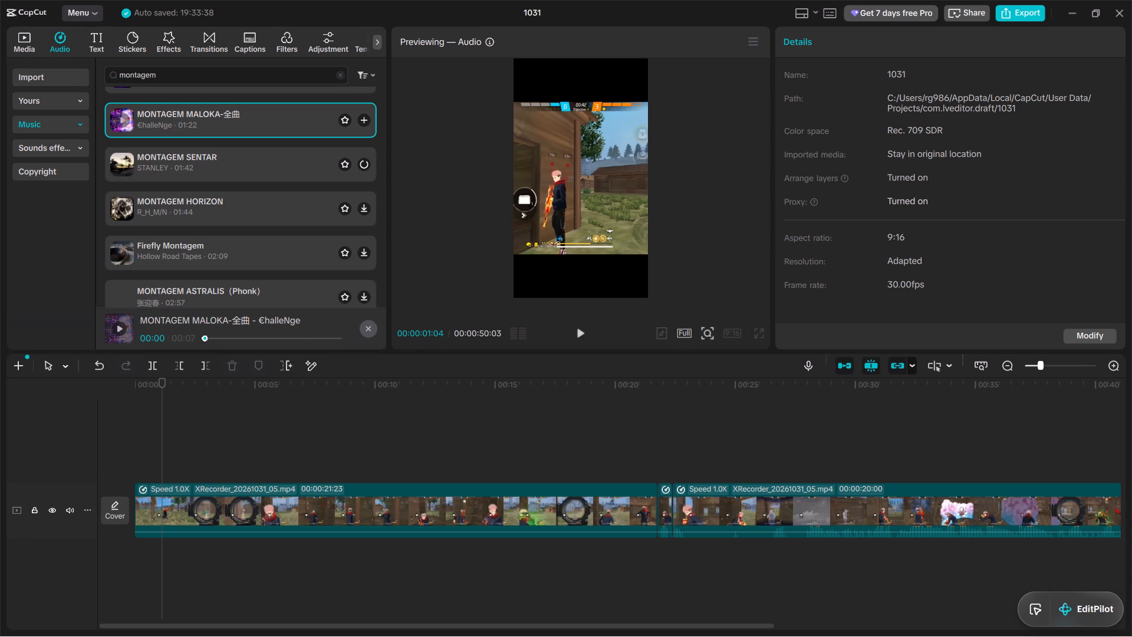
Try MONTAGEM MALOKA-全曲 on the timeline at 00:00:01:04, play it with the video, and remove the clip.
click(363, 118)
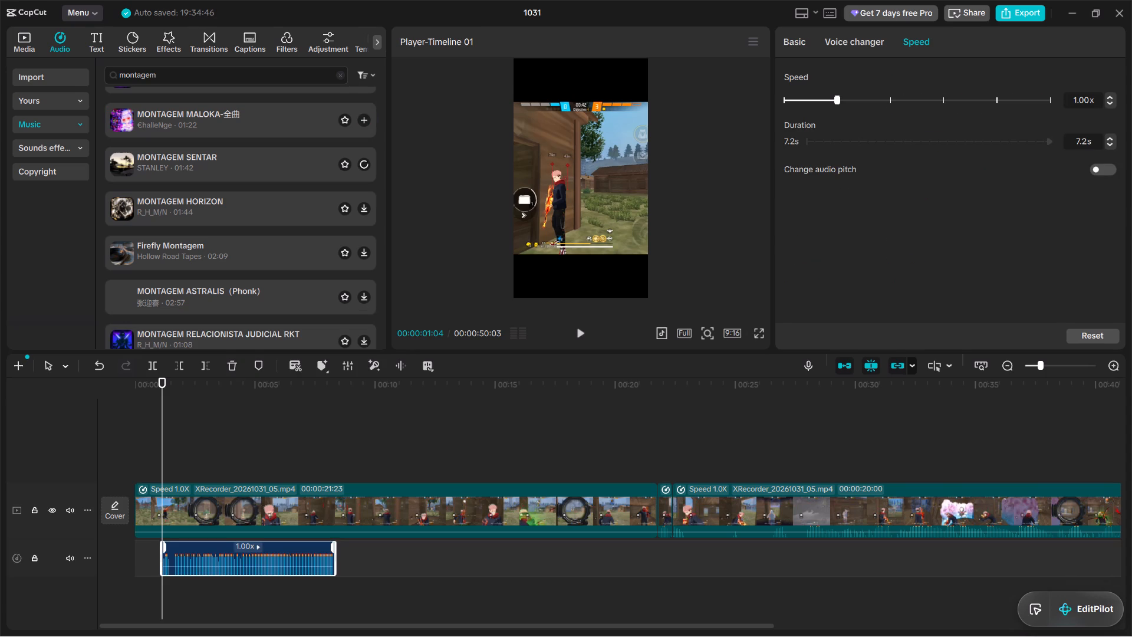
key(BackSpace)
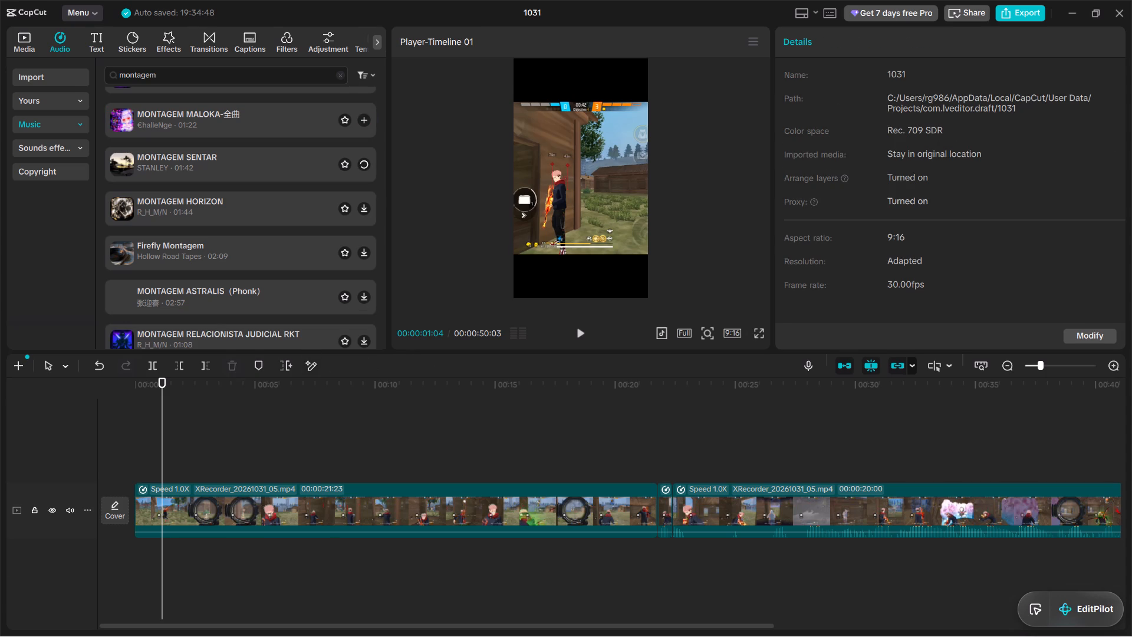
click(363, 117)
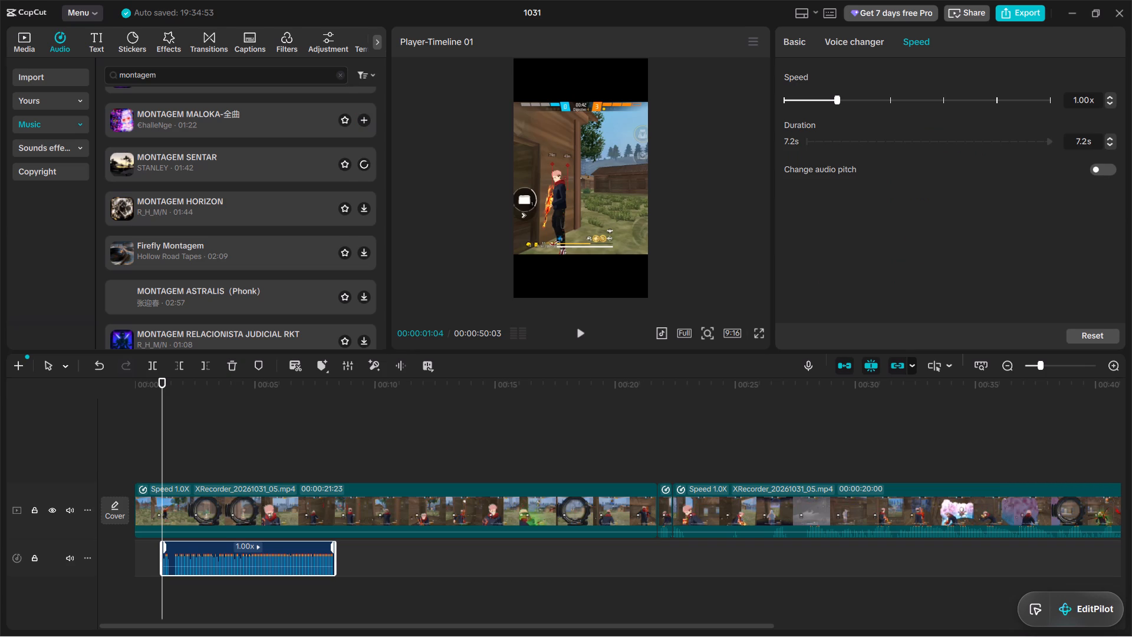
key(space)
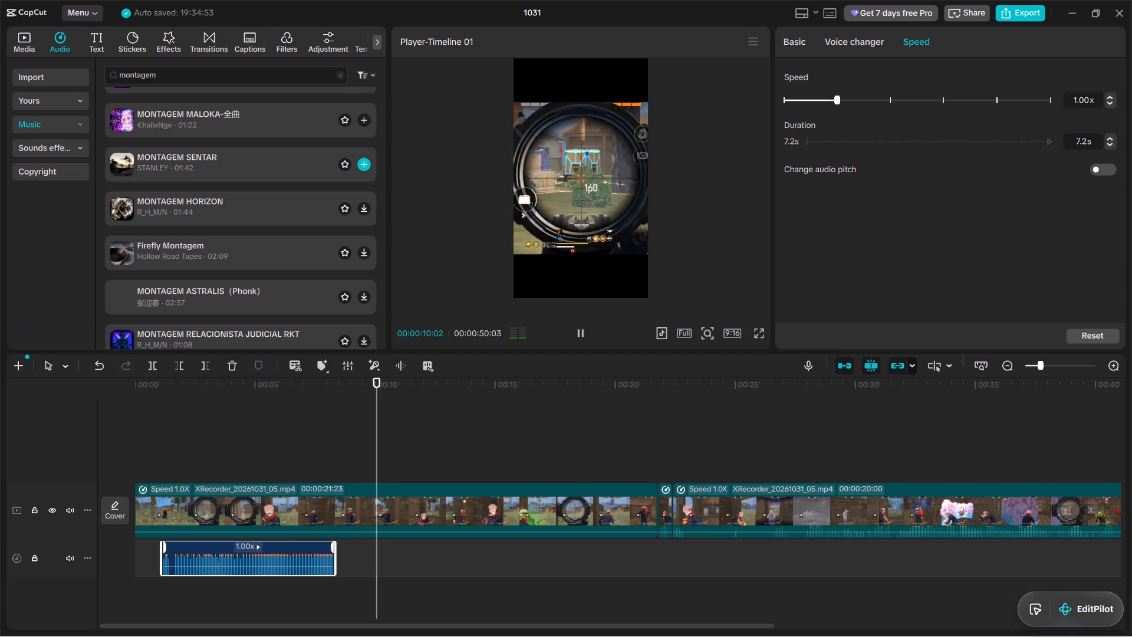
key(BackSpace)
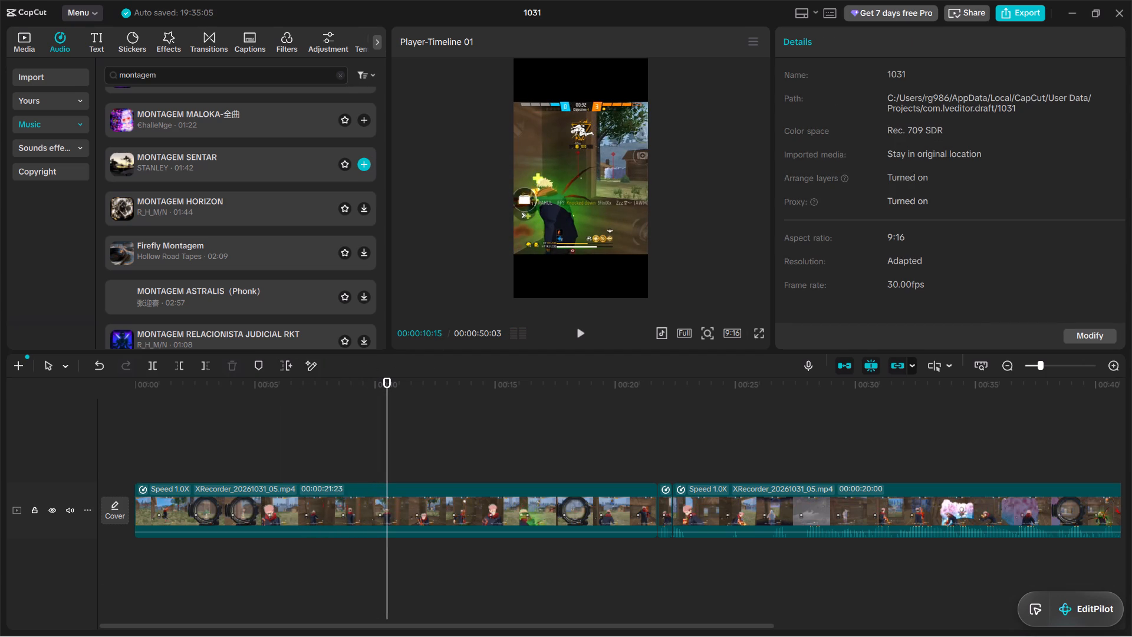
Preview the song MONTAGEM SENTAR, skipping ahead to about 00:32.
click(295, 160)
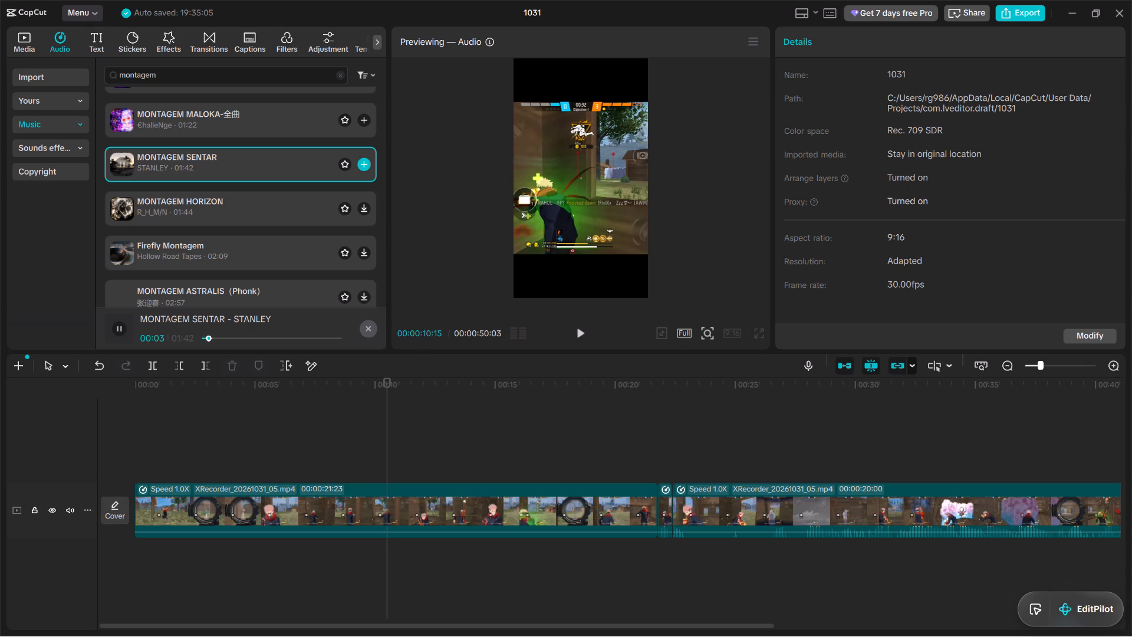
click(218, 335)
click(246, 339)
Look further through the montagem results and load MONTAGEM PERIGOSA（剪辑版） for preview.
scroll(202, 199, down, 2)
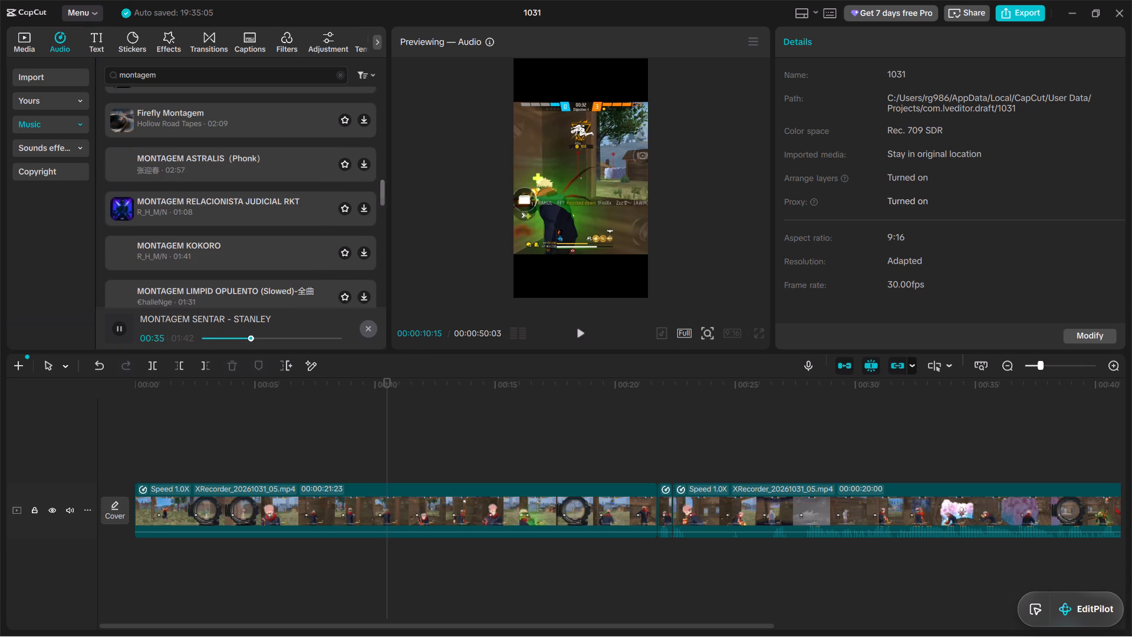
scroll(171, 203, down, 2)
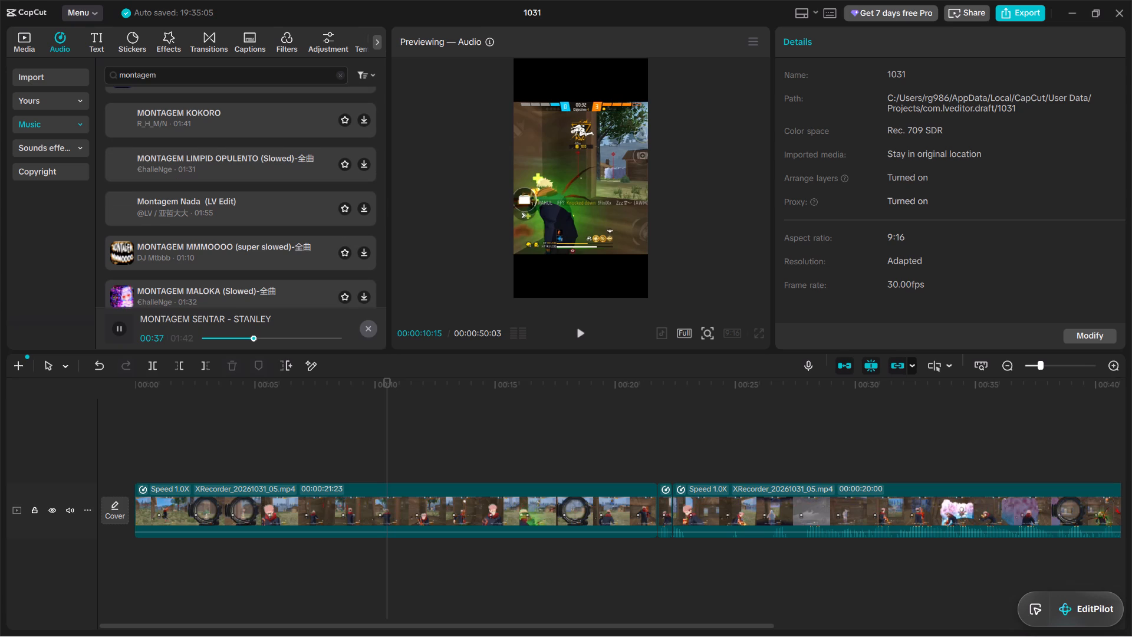
scroll(186, 244, down, 2)
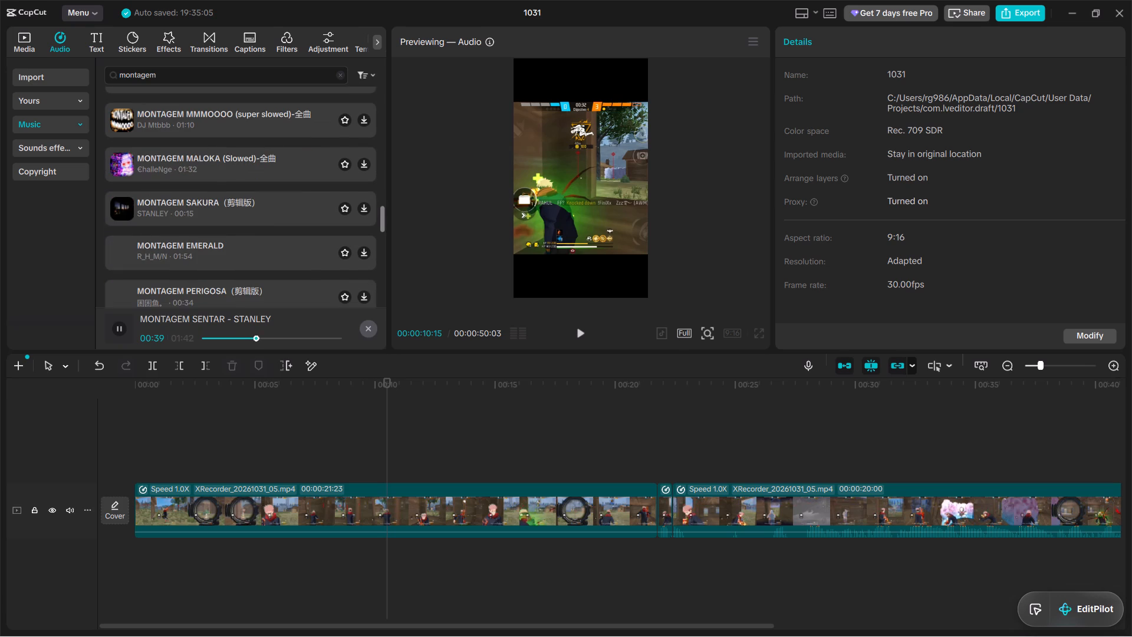
scroll(252, 225, down, 1)
click(222, 228)
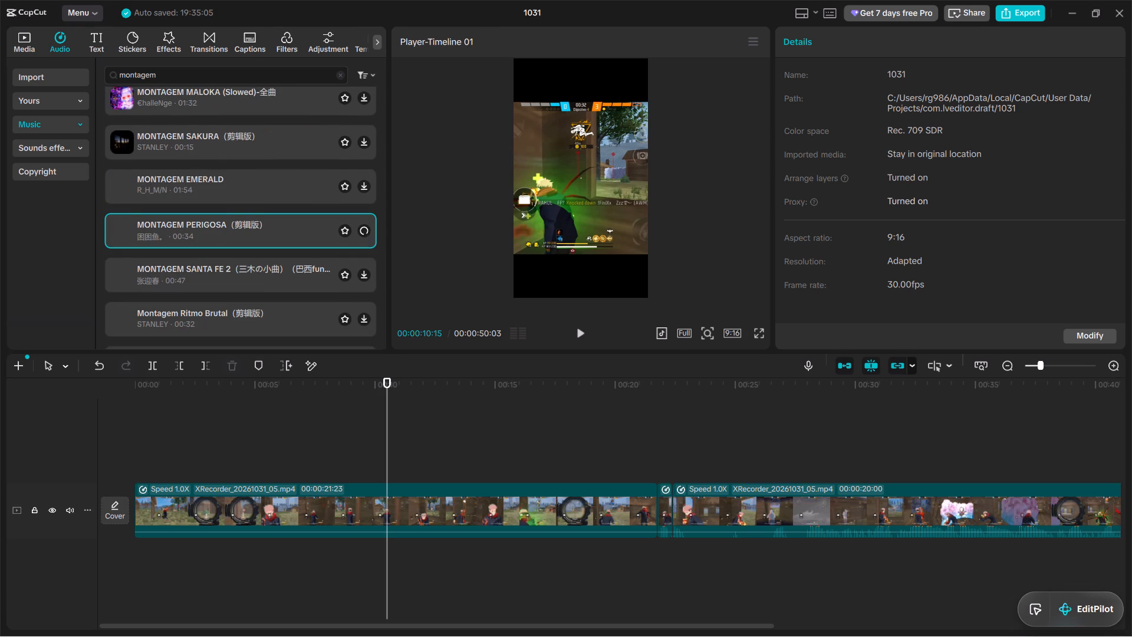
Return to the first montagem results and preview the song MONTAGEM PEGADORA again.
scroll(180, 148, down, 1)
scroll(180, 205, up, 8)
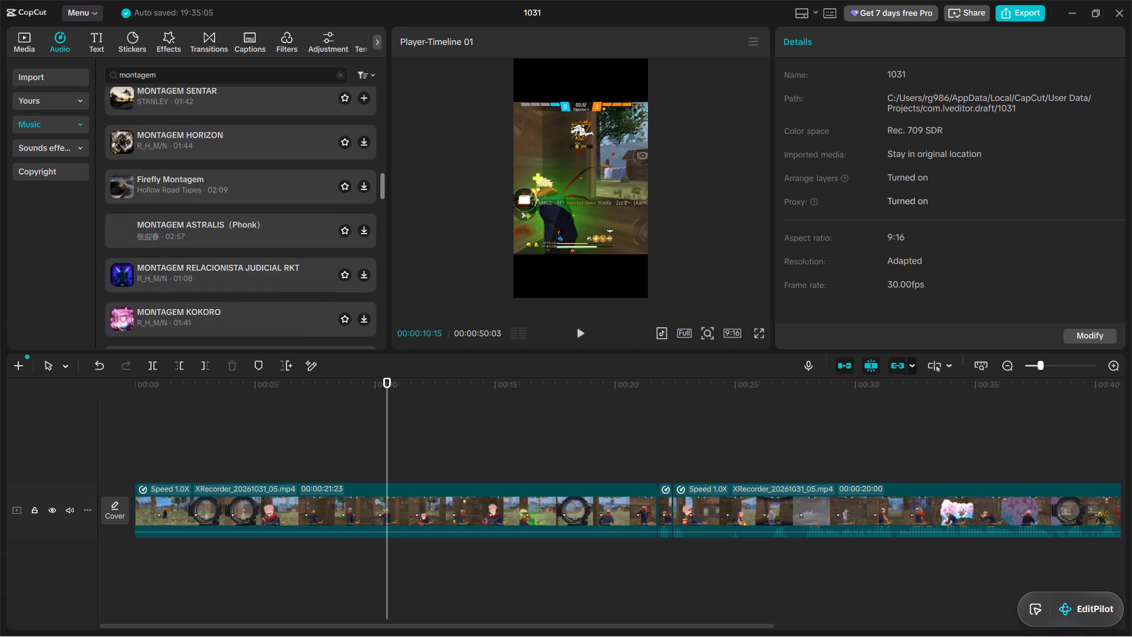
scroll(183, 175, up, 9)
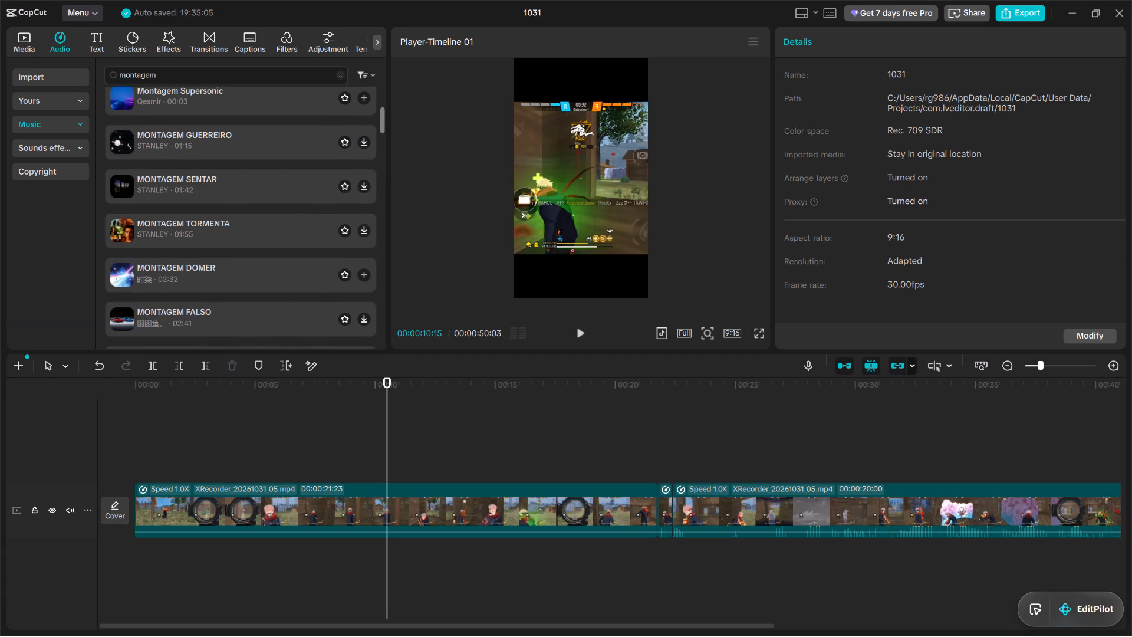
scroll(177, 149, up, 3)
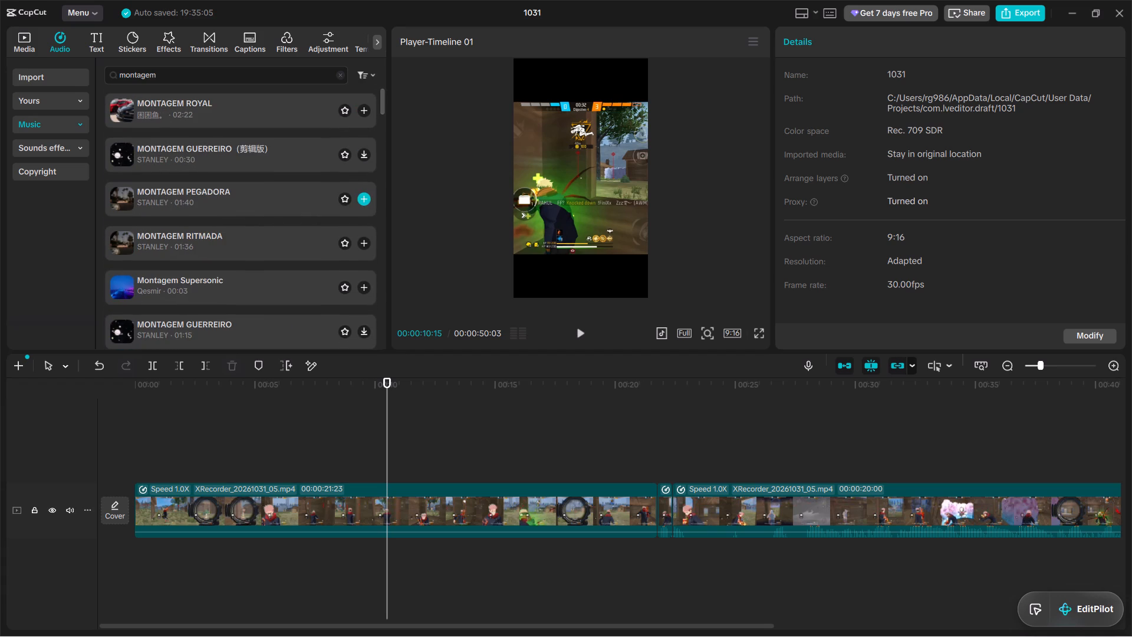
click(254, 192)
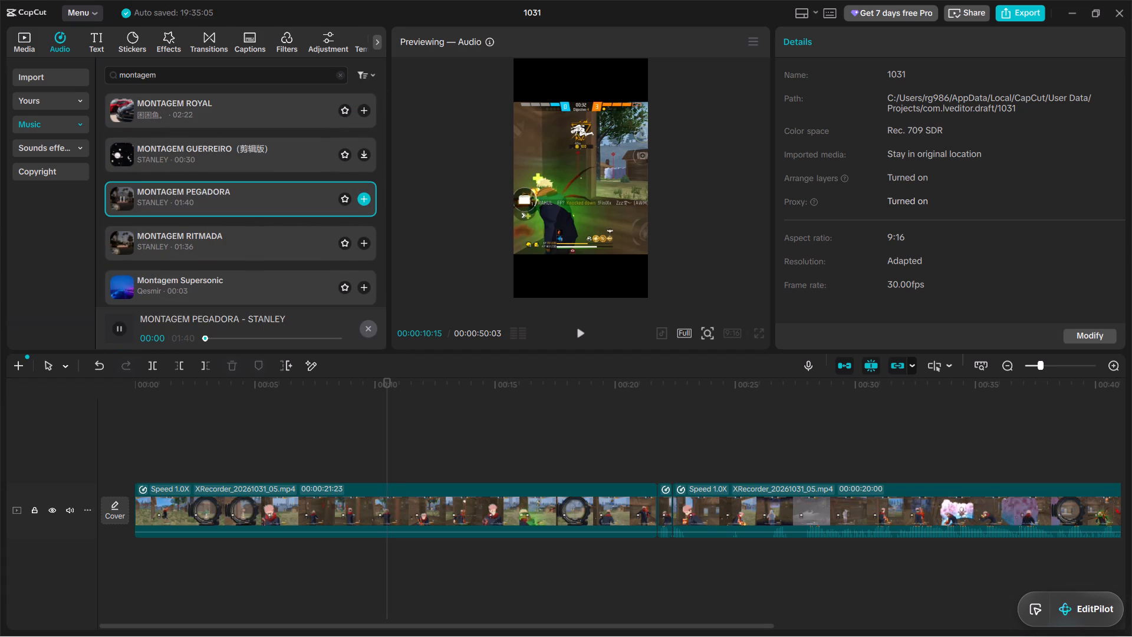
Preview the songs MONTAGEM RITMADA and Montagem Supersonic from the montagem results.
click(197, 242)
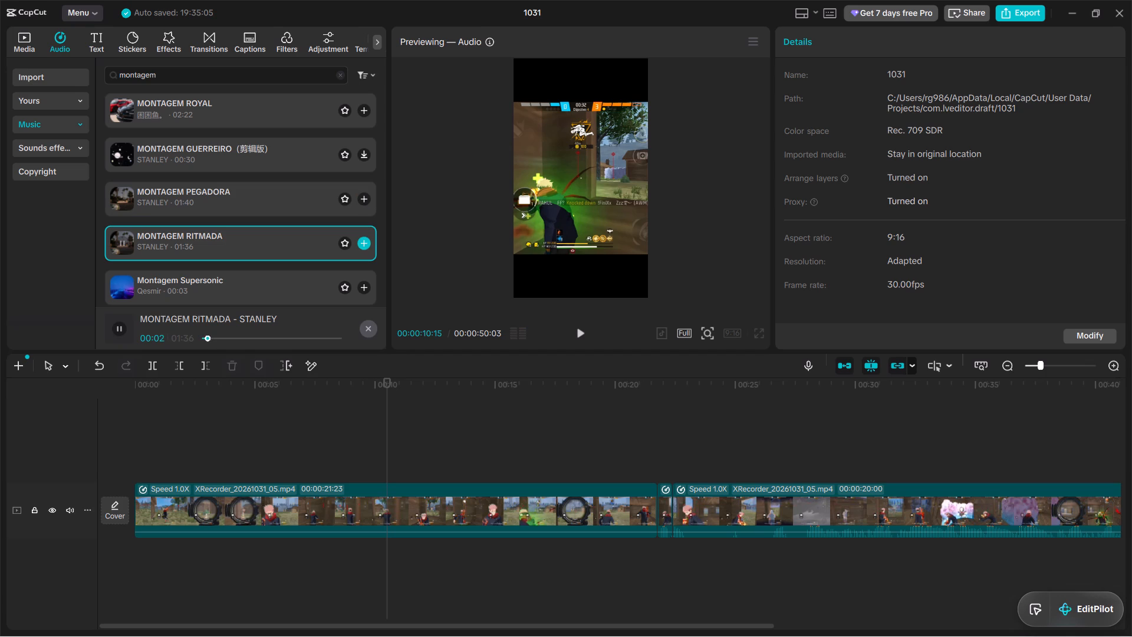
click(187, 290)
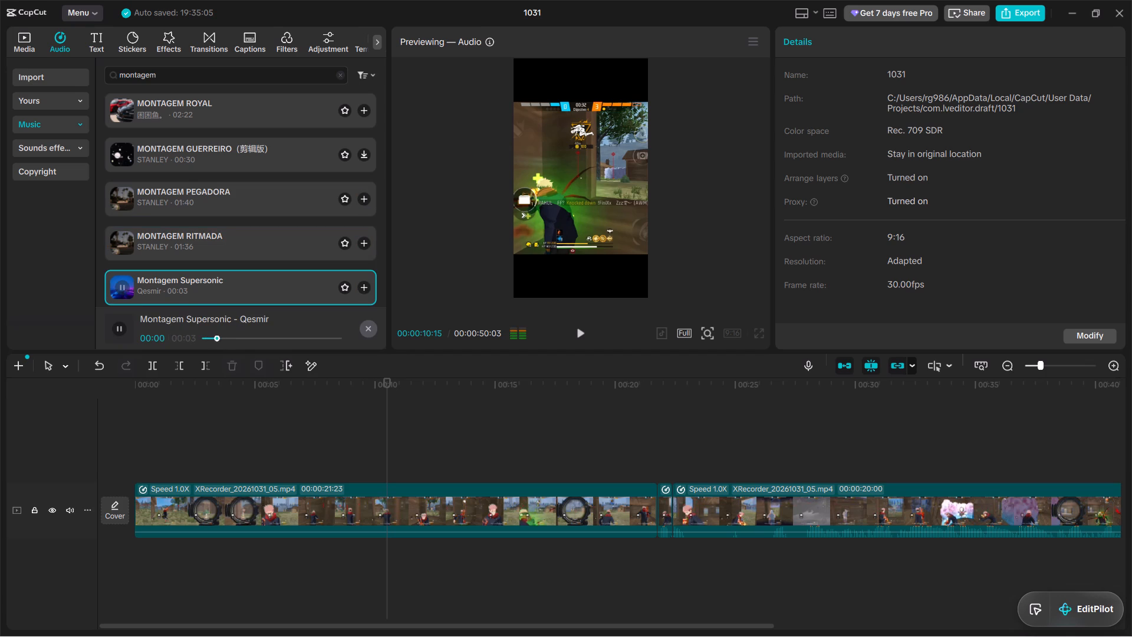
scroll(215, 175, down, 1)
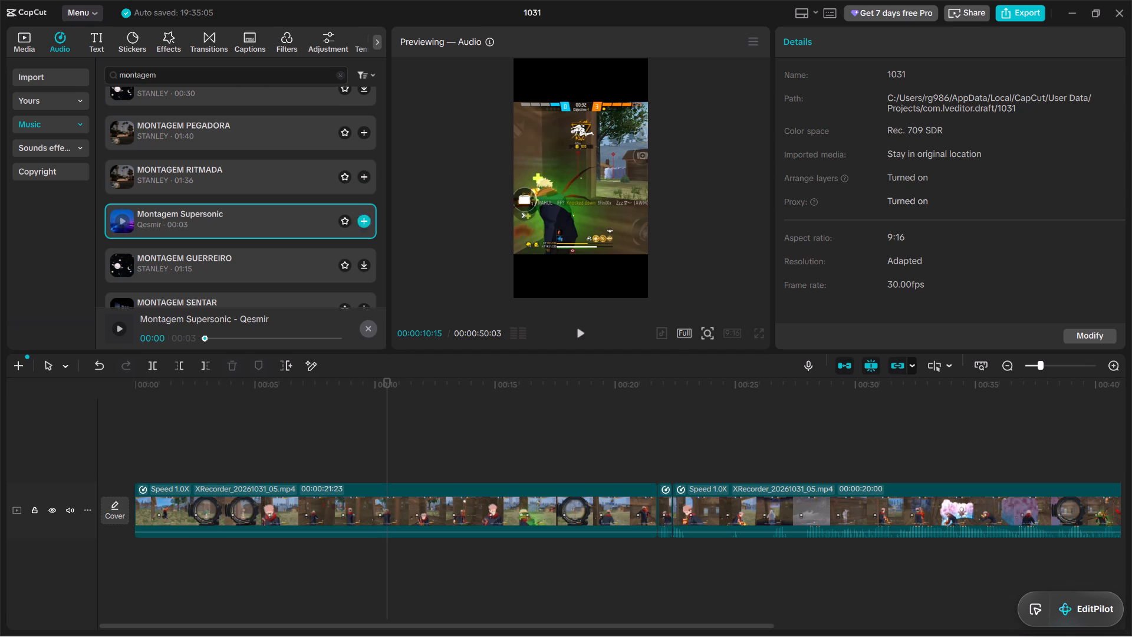
scroll(284, 170, up, 2)
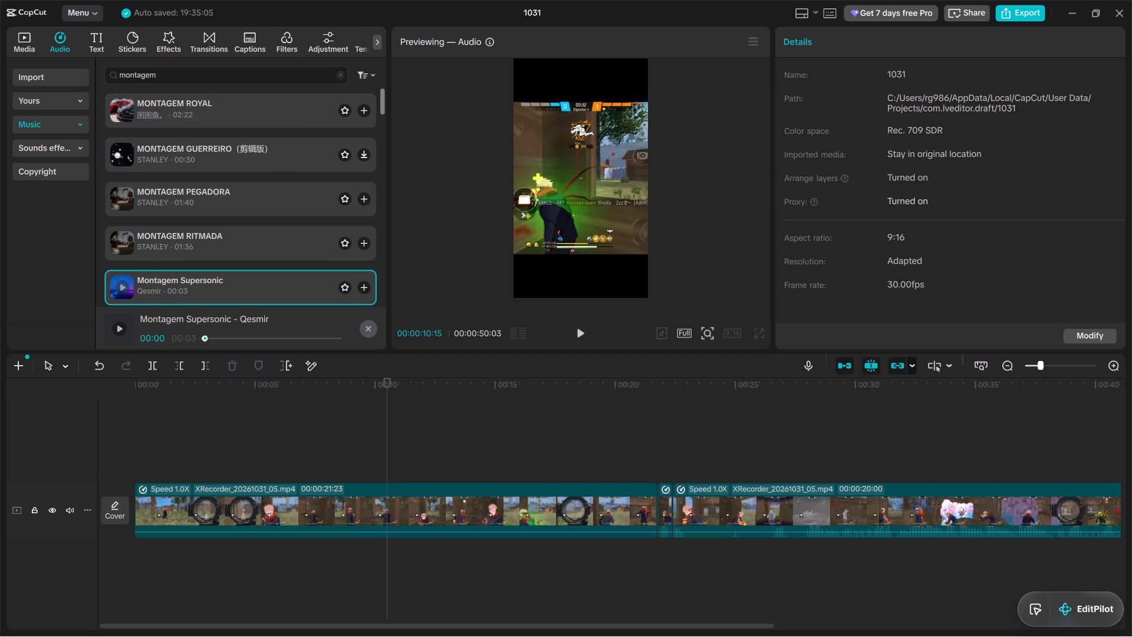
Replace the montagem search with the recent search golden brown, and clear it to return to the Phonk music list.
click(342, 76)
click(281, 73)
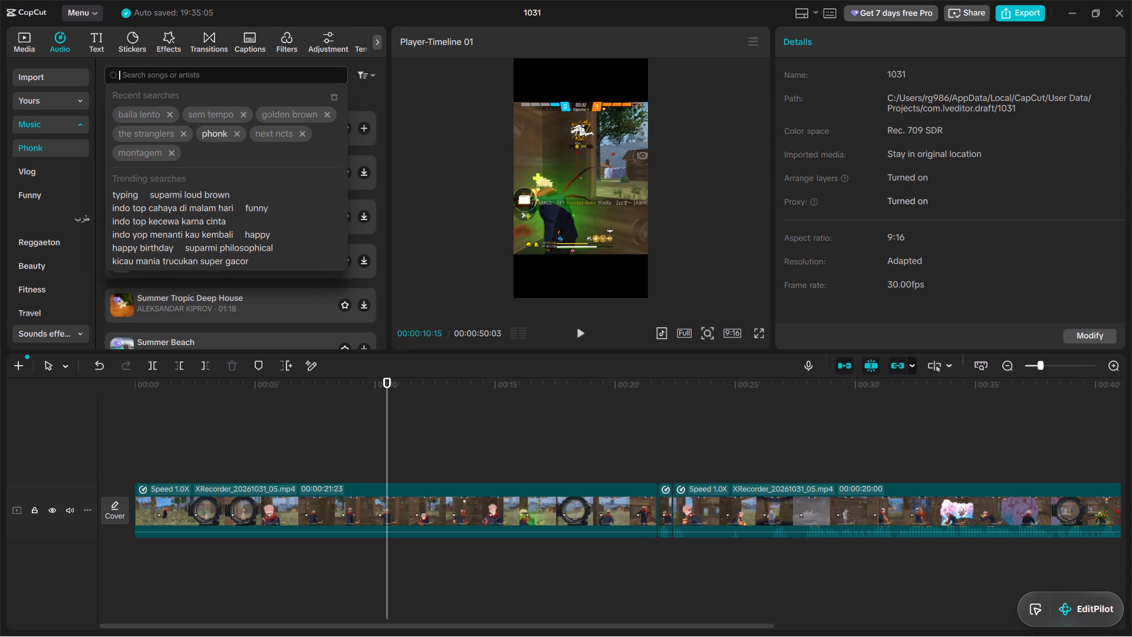
click(279, 114)
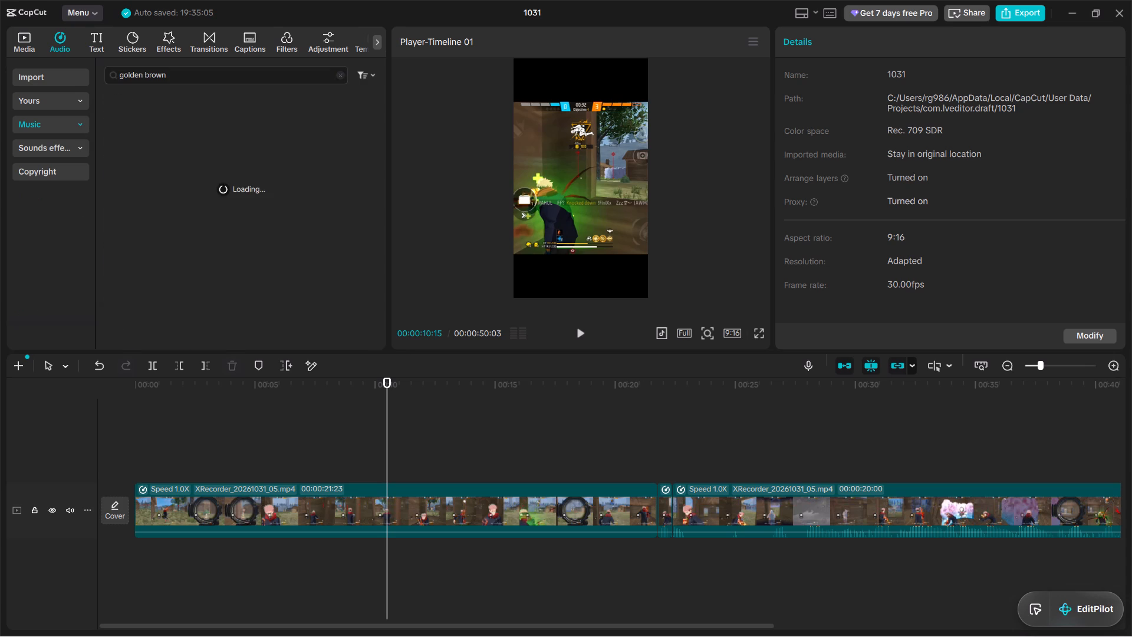
click(340, 71)
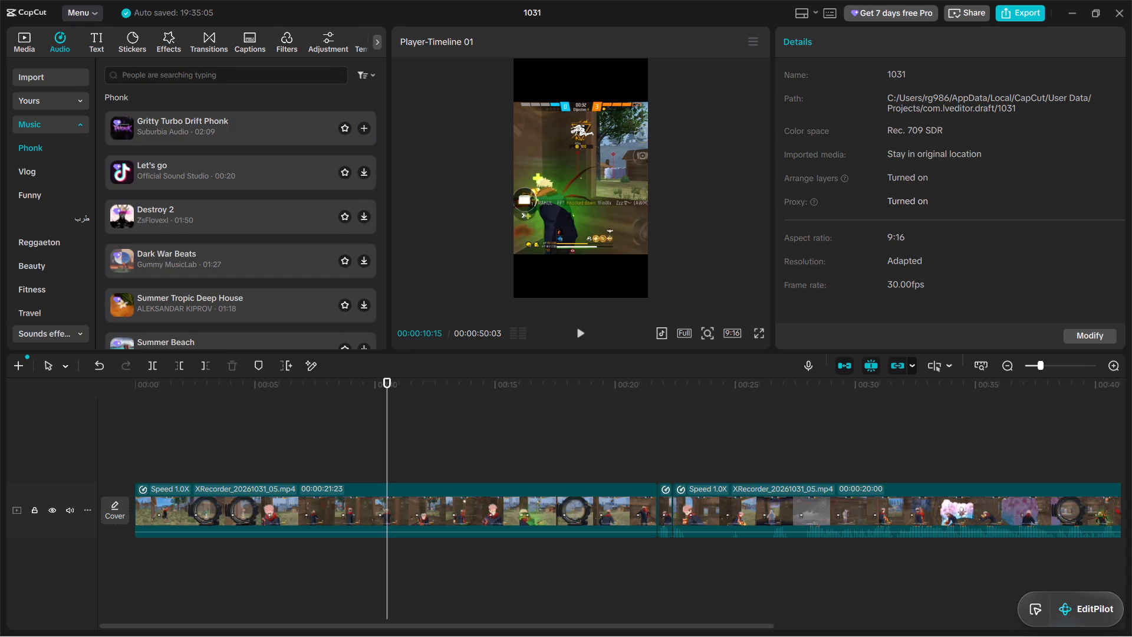
Browse the Phonk music list and preview MONTAGEM TENTANA and MONTAGEM ALQUIMIA（剪辑版）.
scroll(215, 215, down, 2)
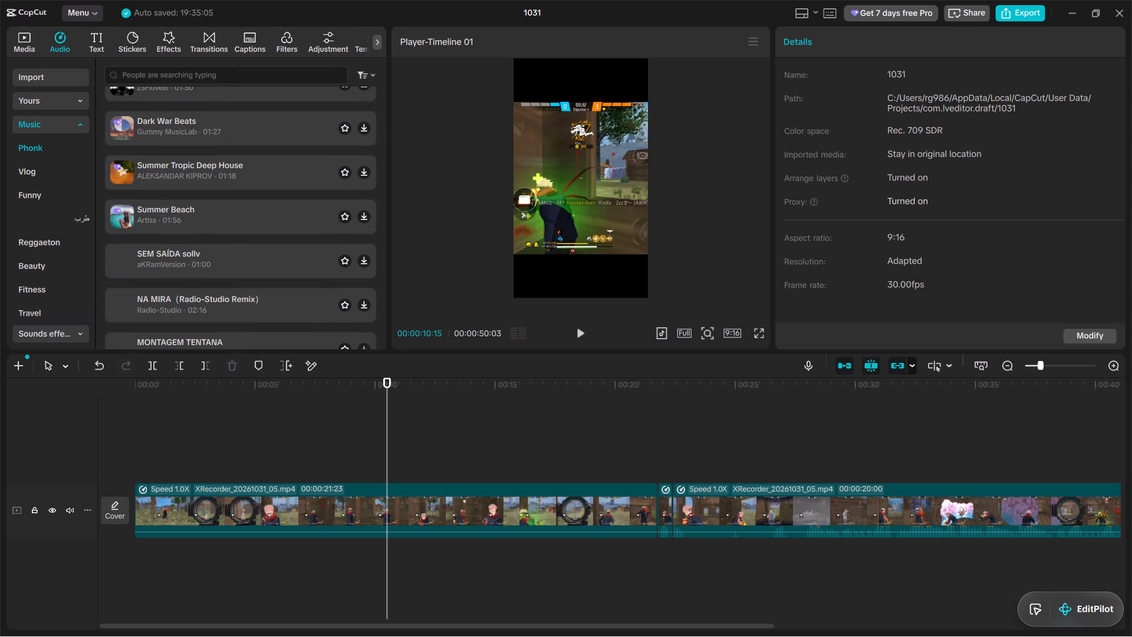
scroll(195, 270, down, 1)
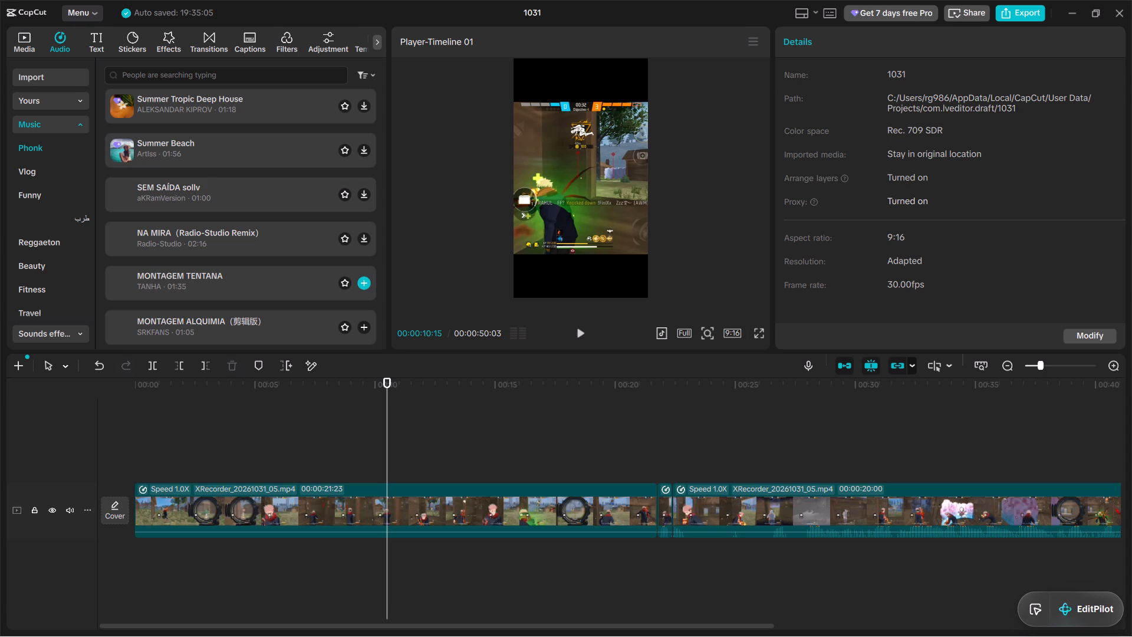
click(251, 284)
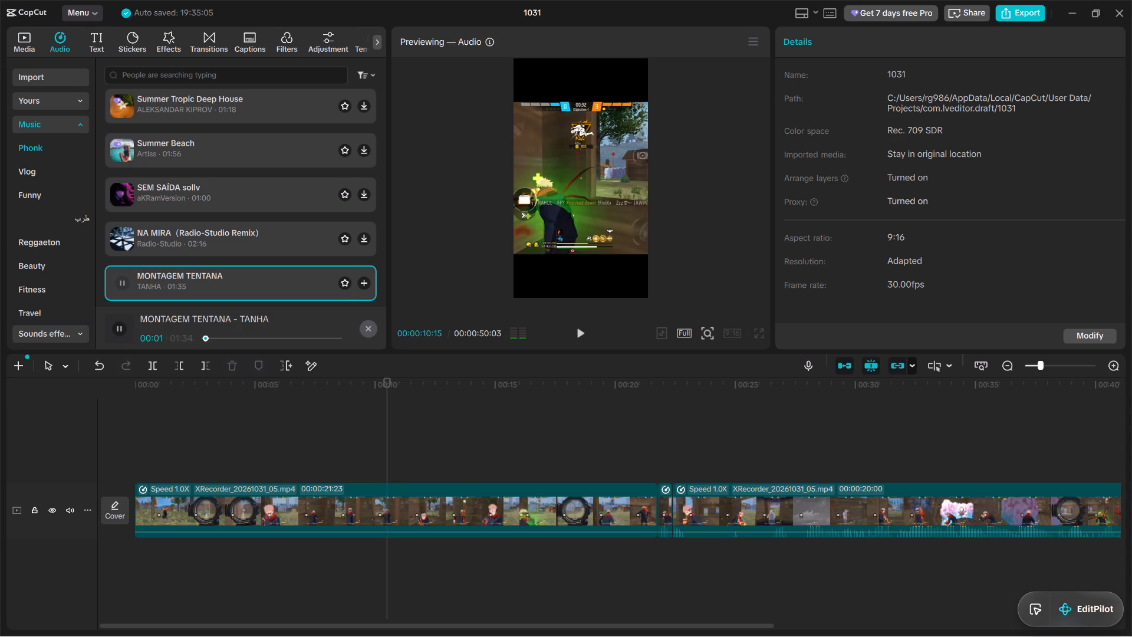
scroll(253, 167, down, 1)
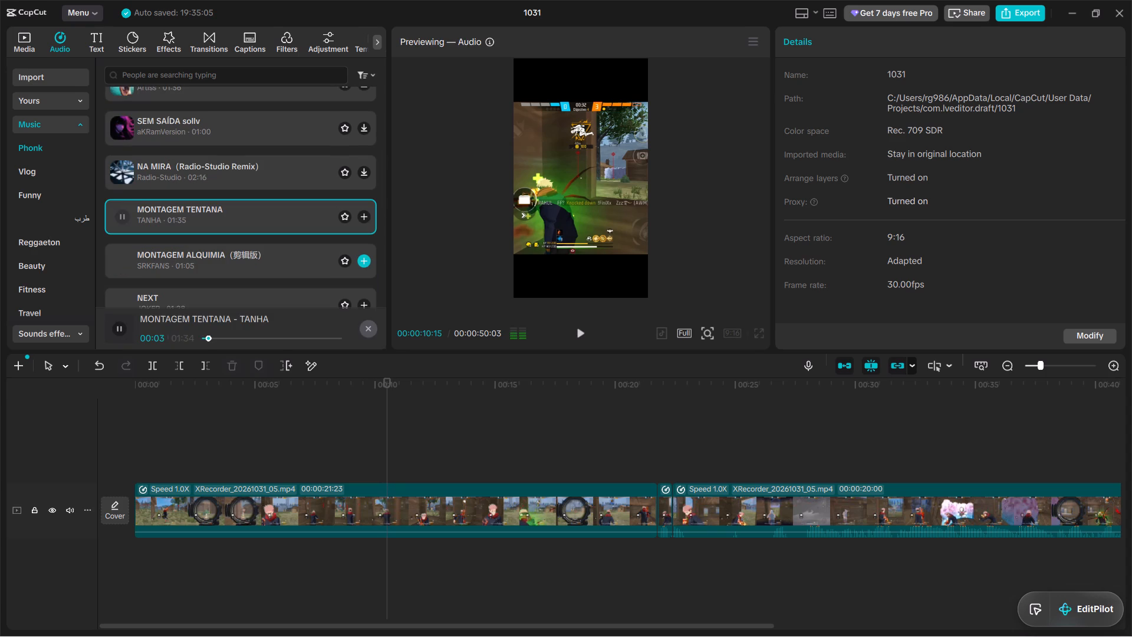
click(222, 256)
click(200, 257)
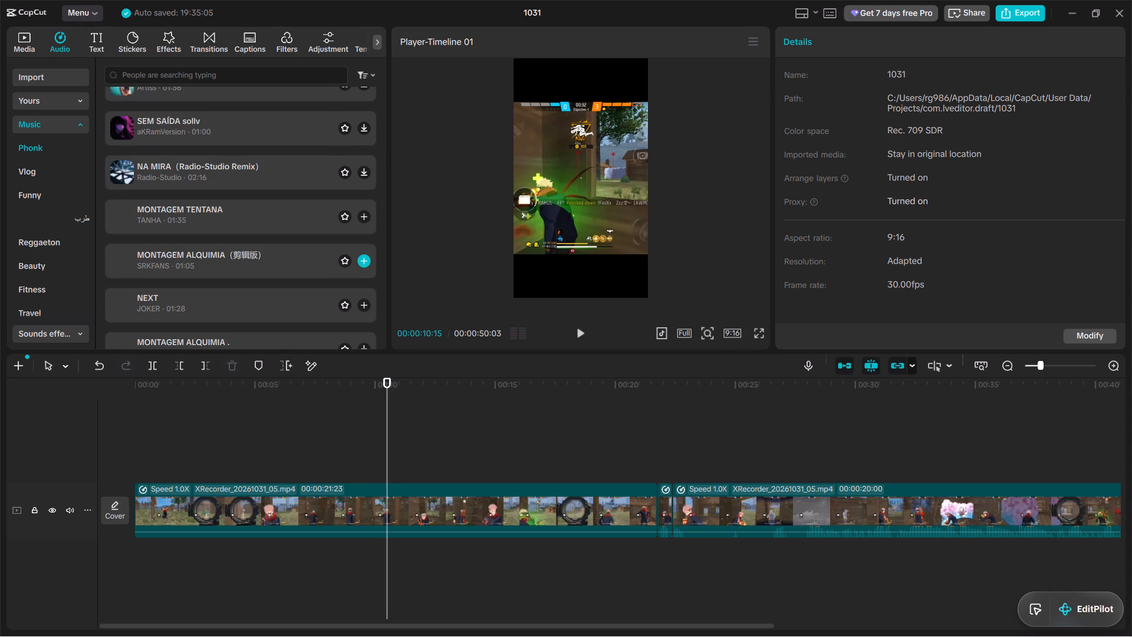
click(219, 265)
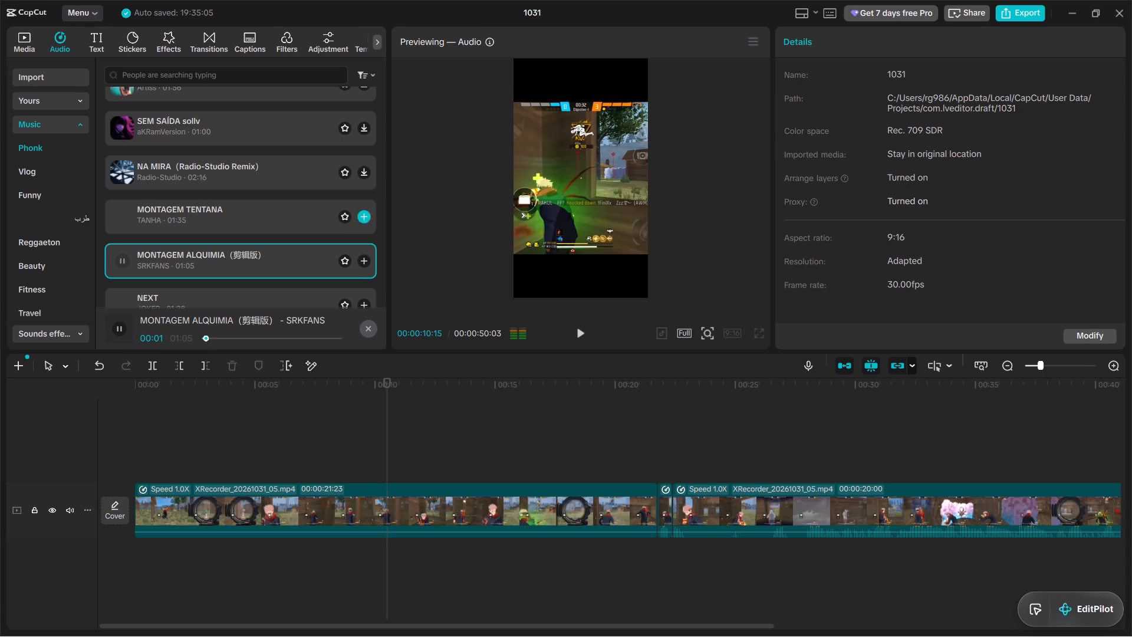
Preview the song NEXT by JOKER, add it to the timeline, and align the clip with the start of the video.
scroll(226, 181, down, 1)
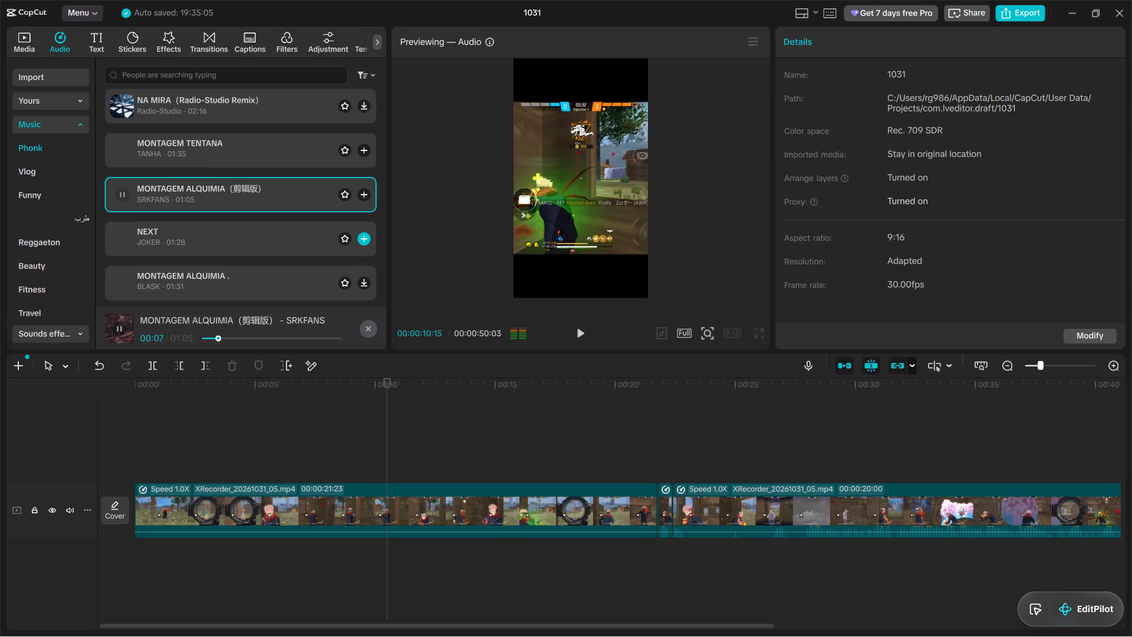
click(201, 231)
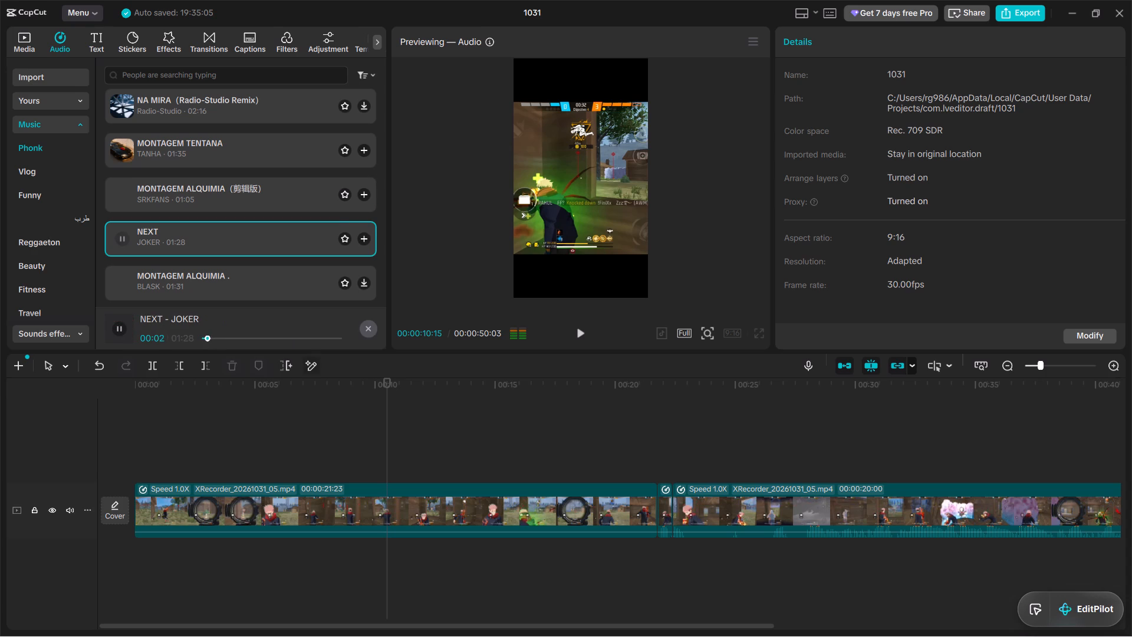
drag(387, 389, 238, 427)
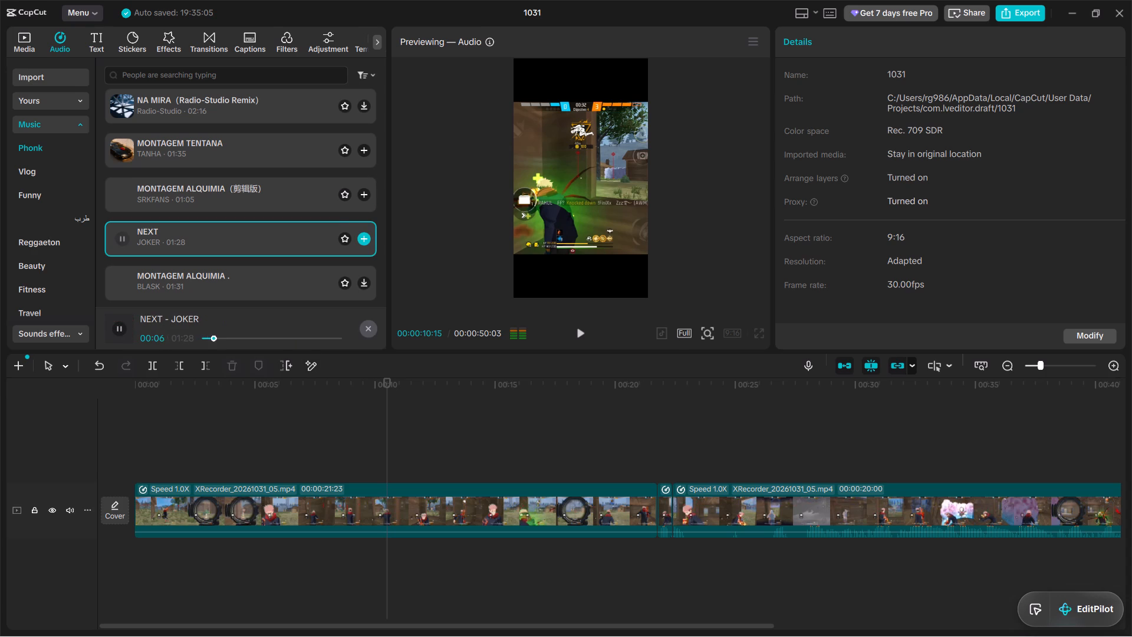
click(366, 241)
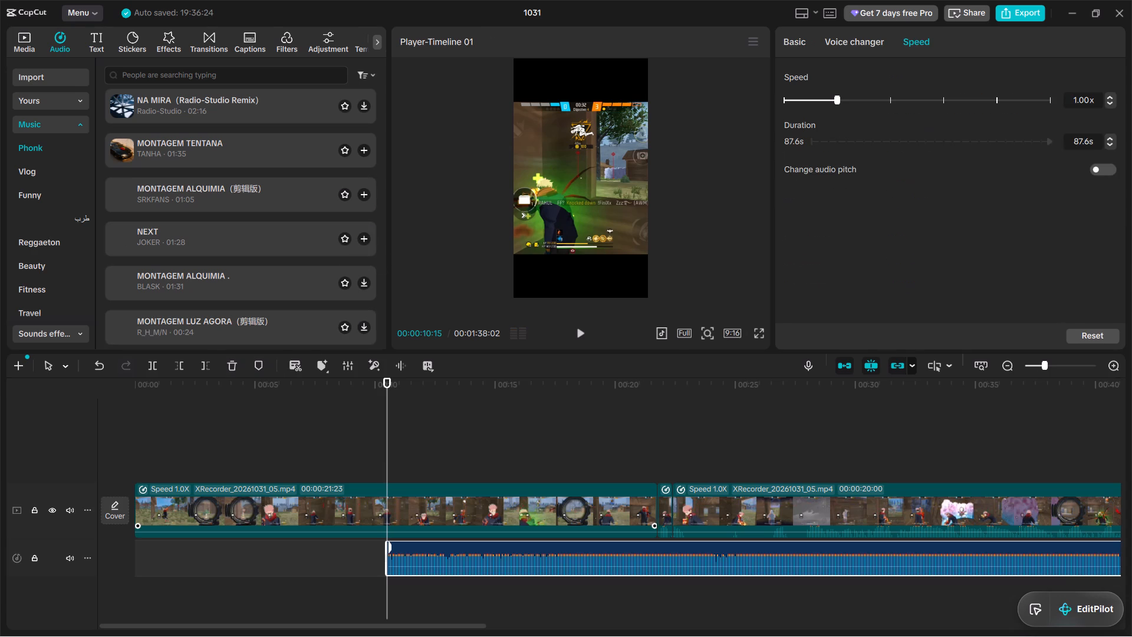
click(465, 429)
drag(426, 556, 173, 553)
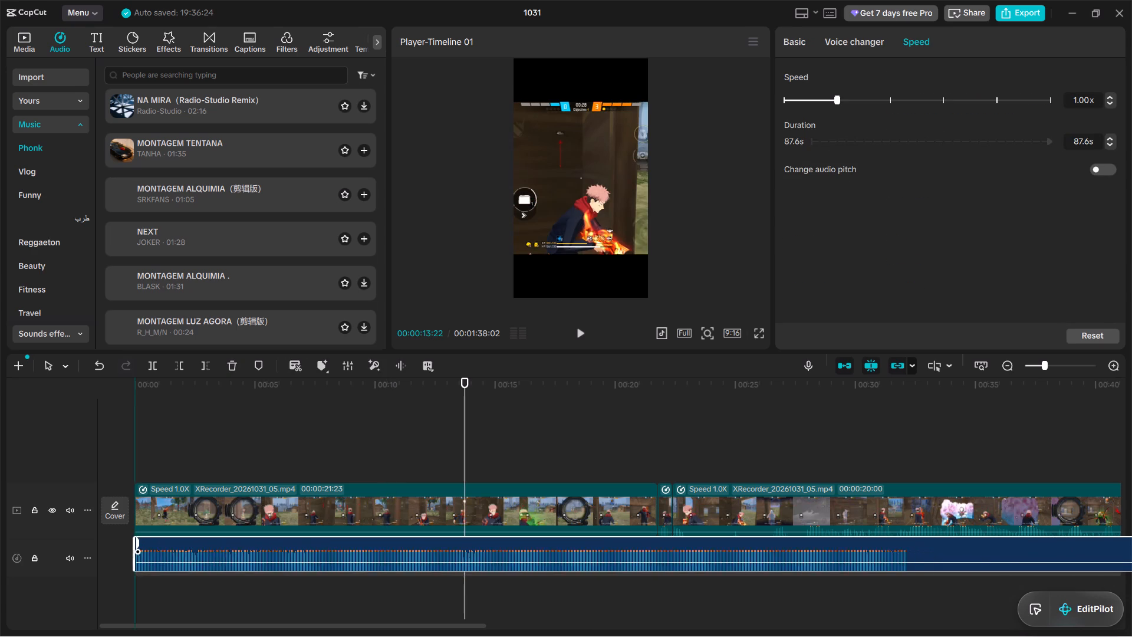
drag(173, 553, 172, 553)
Play the opening few seconds of the video with the NEXT track from 00:00:00:00, and pause playback.
drag(468, 380, 100, 425)
click(584, 334)
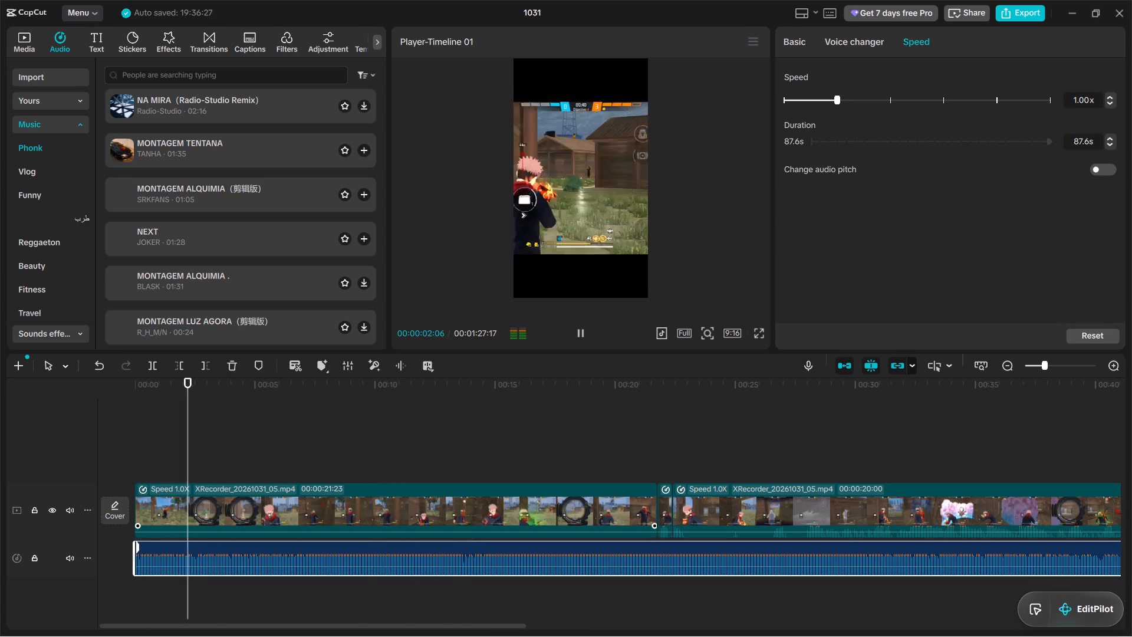
click(581, 334)
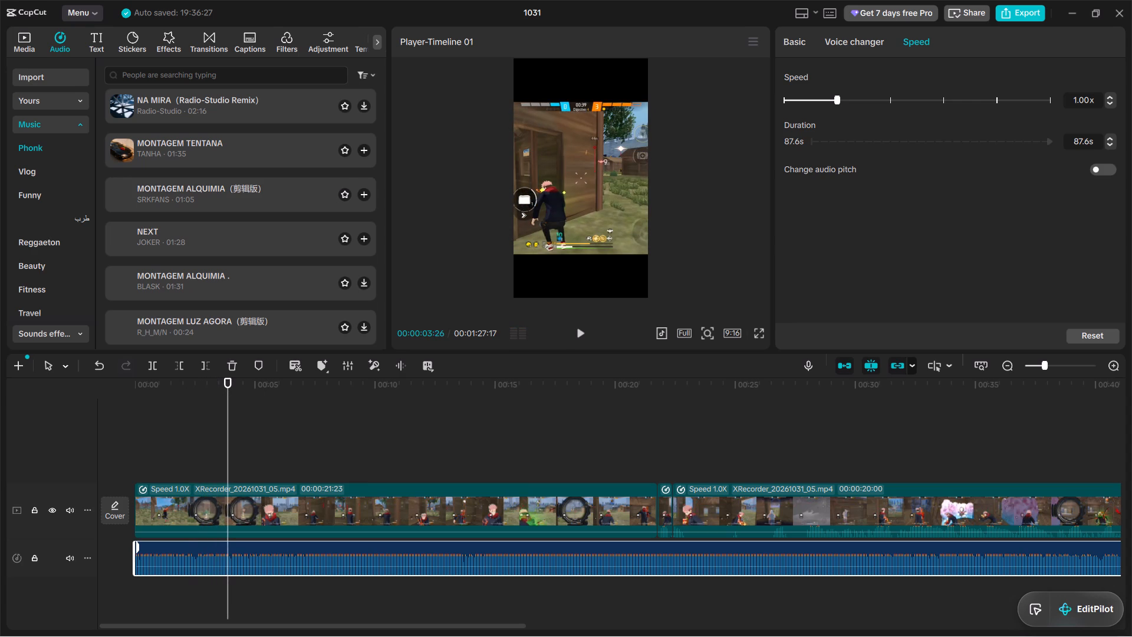
Lower the NEXT audio clip's volume to -5.5 dB.
click(803, 39)
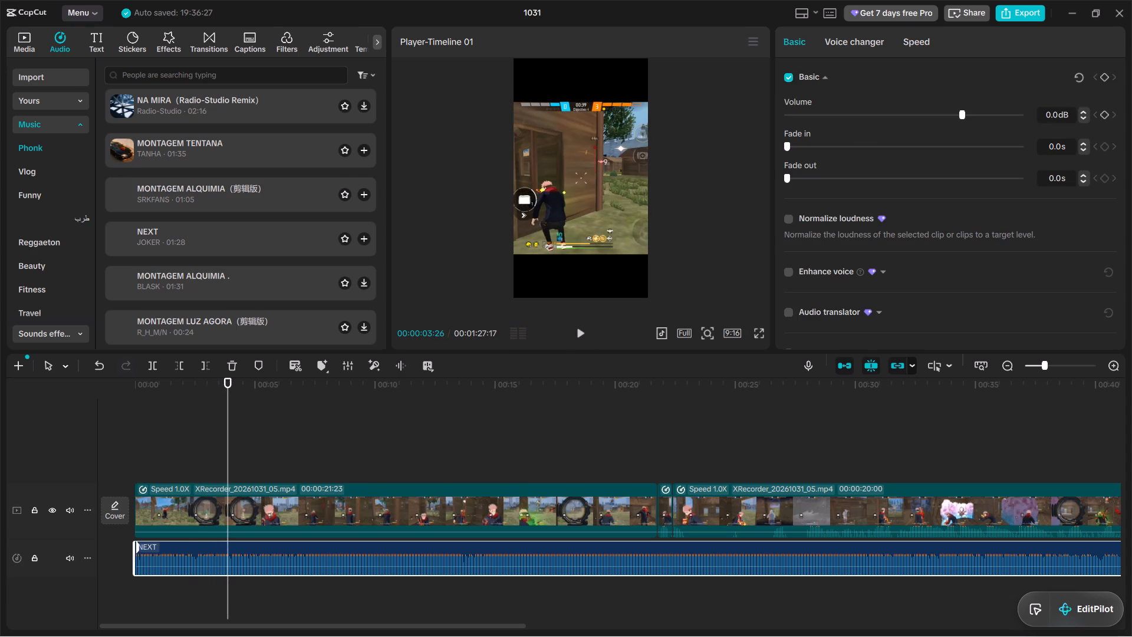
click(924, 114)
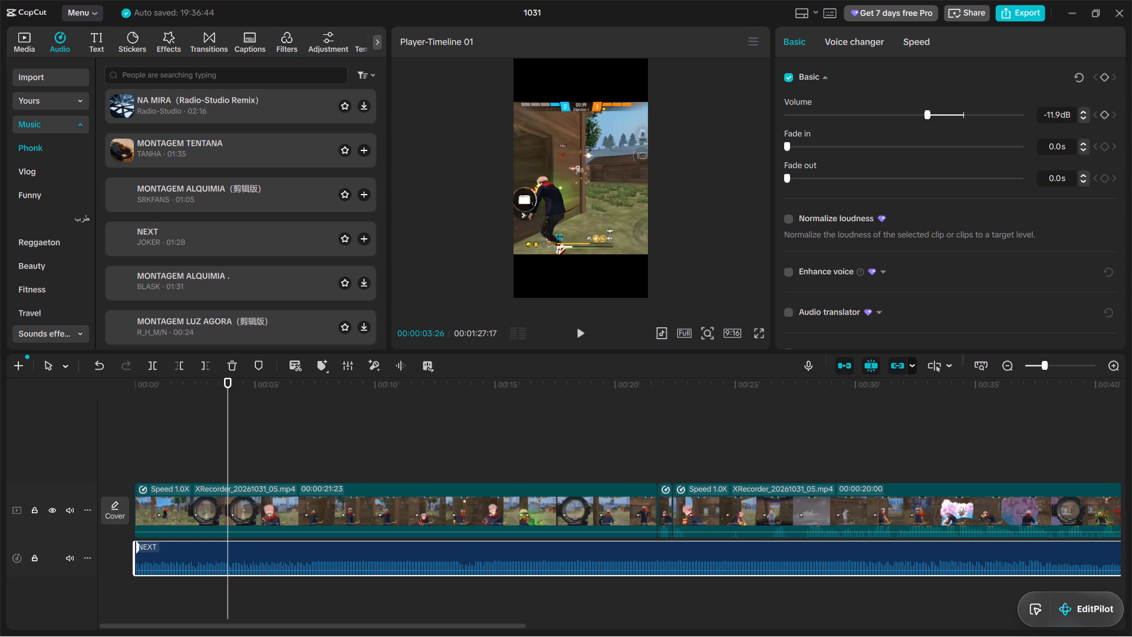
click(936, 113)
click(946, 113)
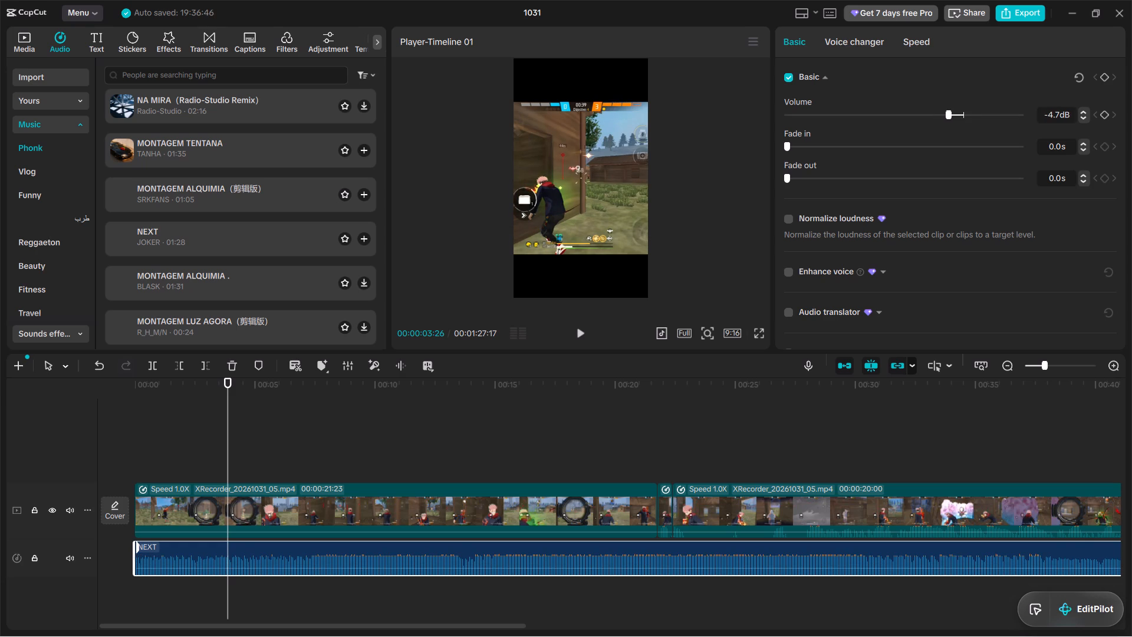
double_click(1082, 117)
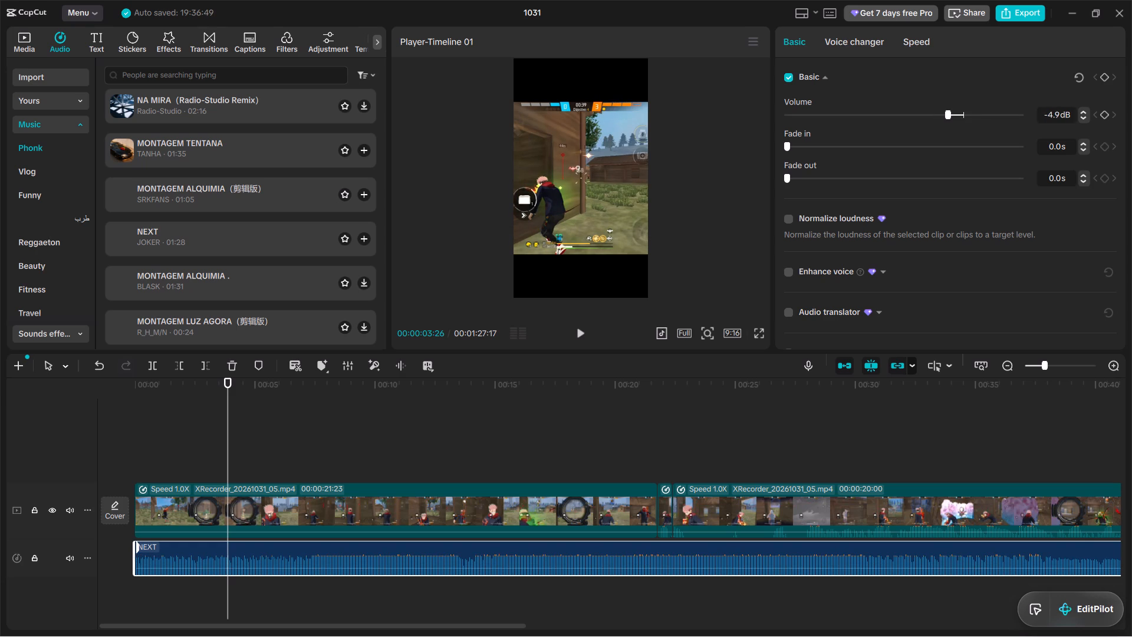
triple_click(1082, 117)
triple_click(1082, 117)
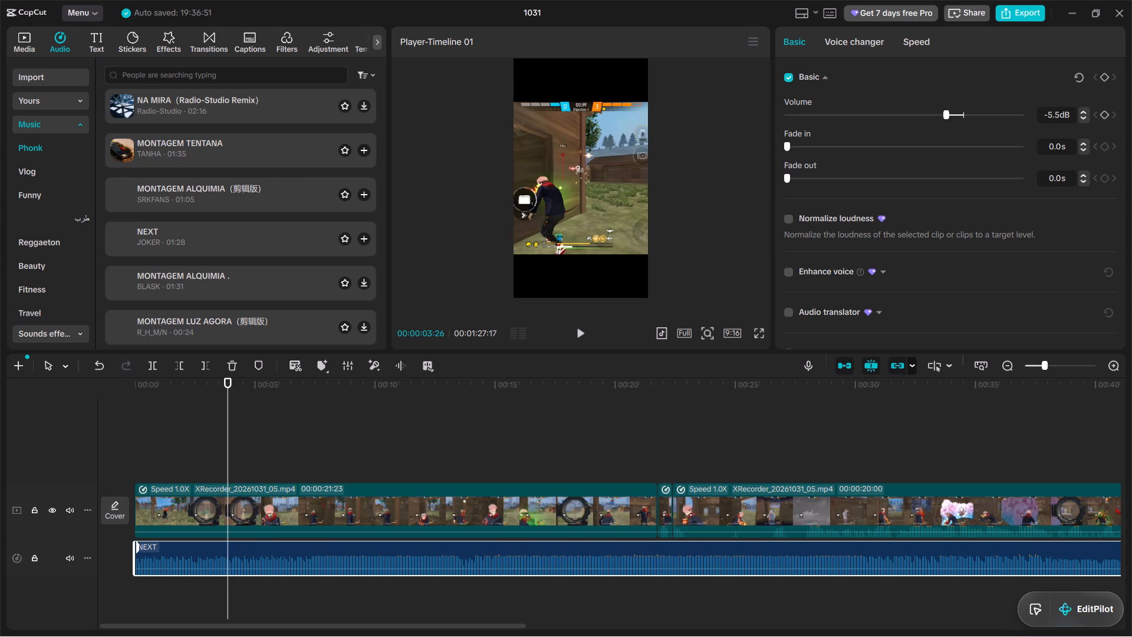
Play the video from the start and fine-tune the NEXT clip's volume down to -6.5 dB while listening.
drag(227, 399, 110, 432)
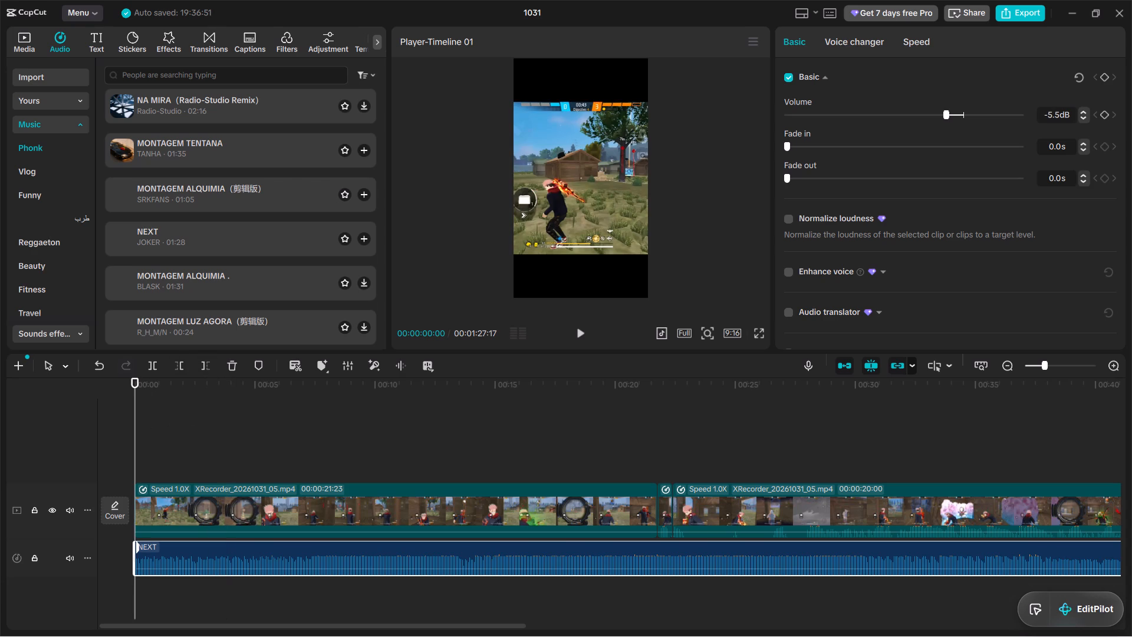
click(581, 328)
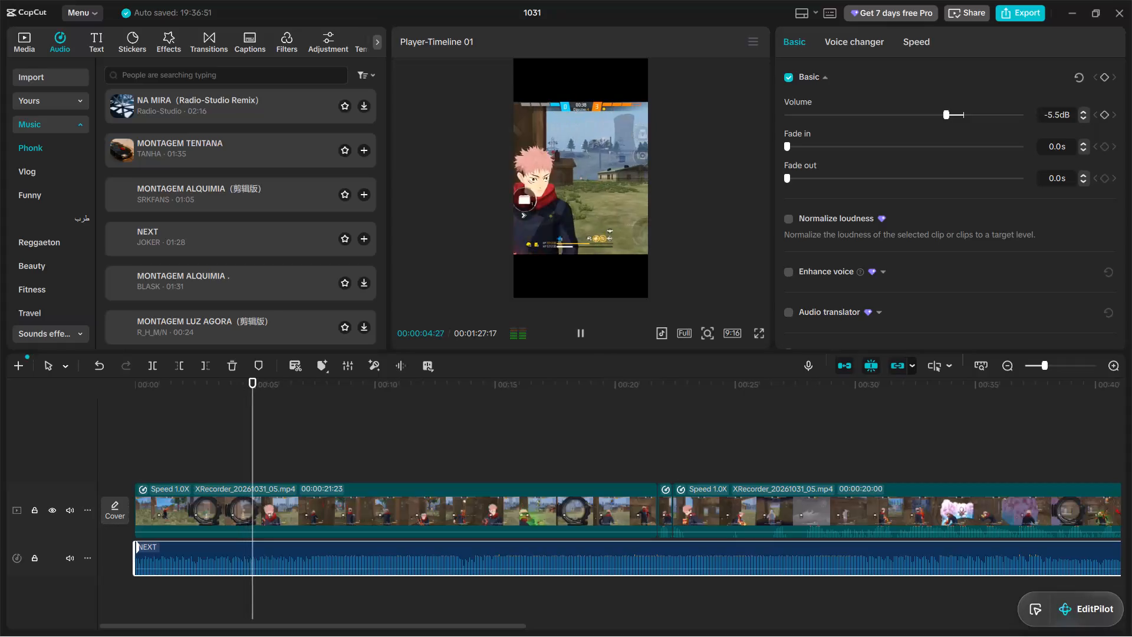
triple_click(1081, 116)
triple_click(1081, 116)
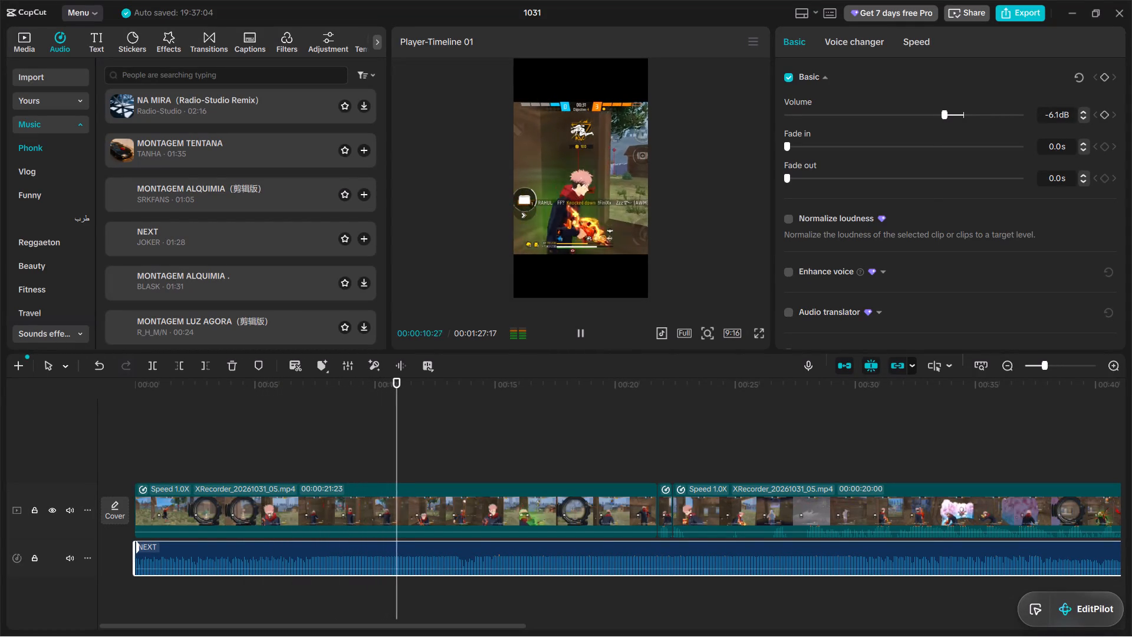
triple_click(1085, 118)
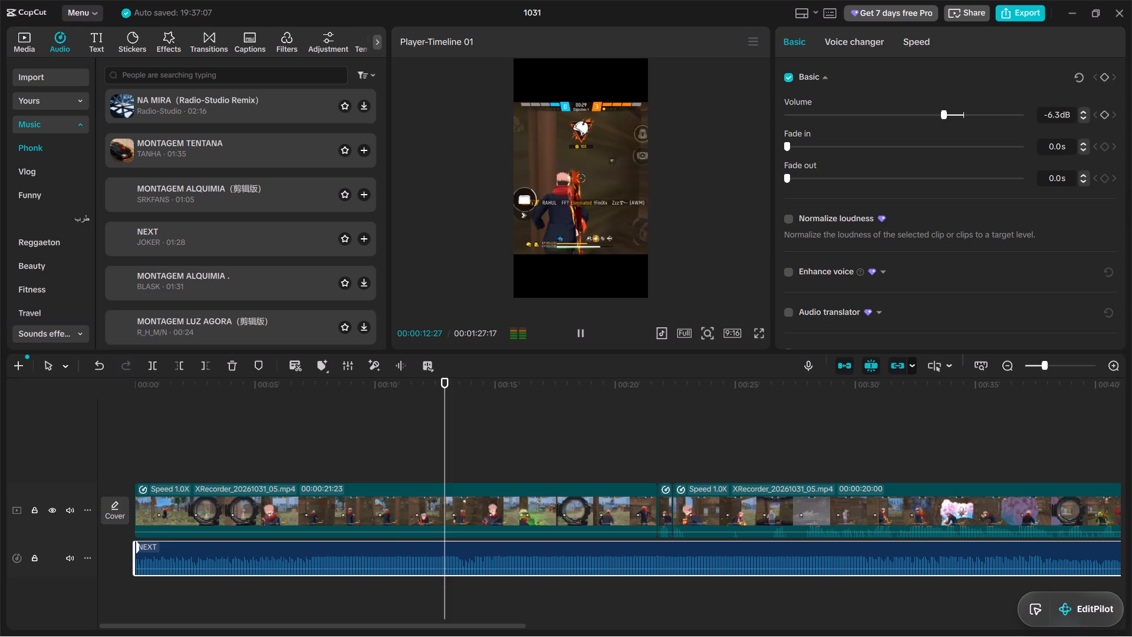
click(1085, 118)
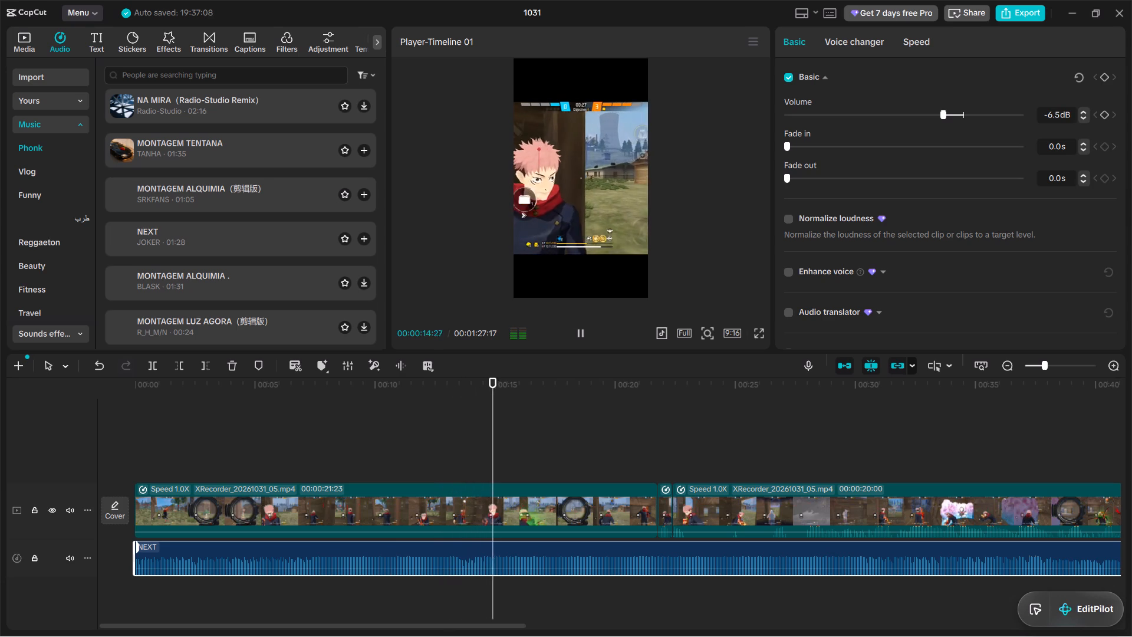
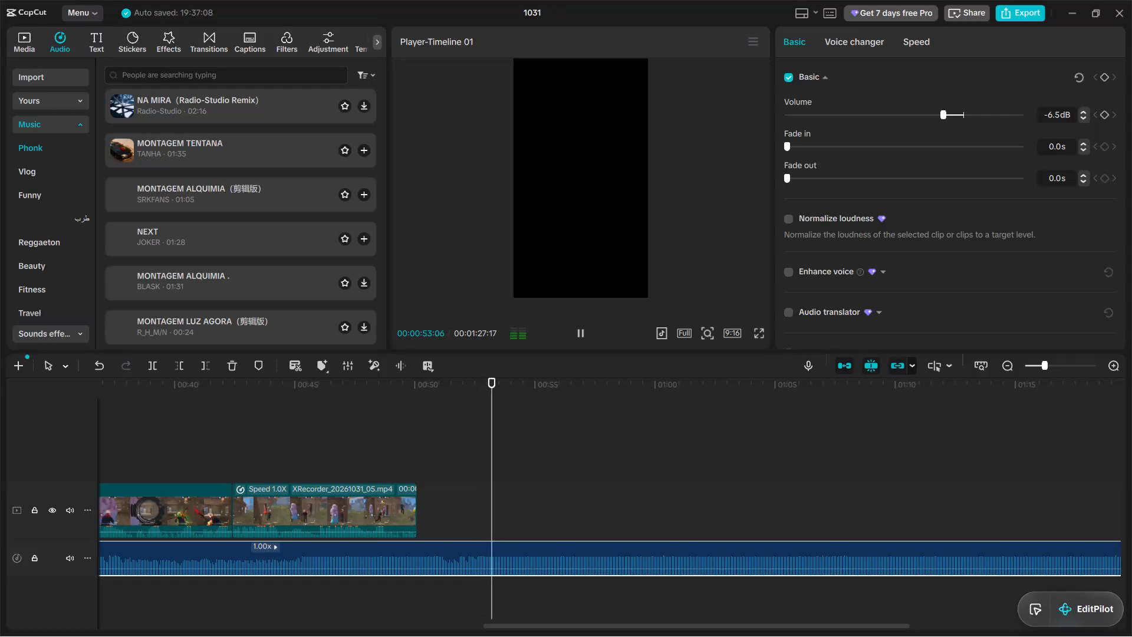
Review the gameplay footage to find the cut point, and split the 20-second XRecorder clip at 00:00:36:04.
click(429, 442)
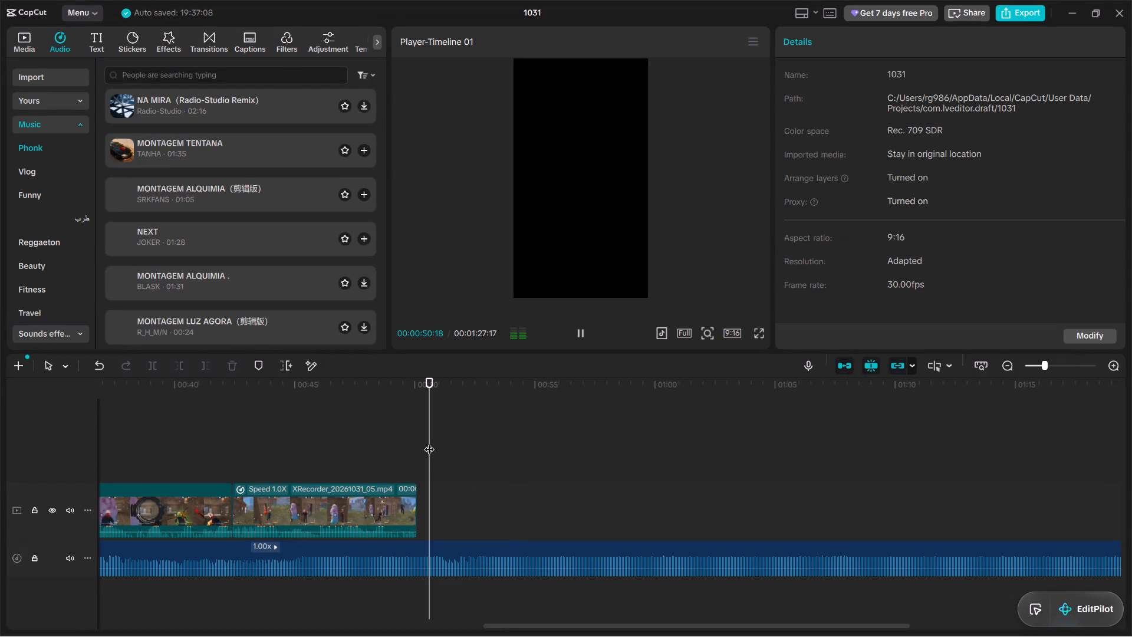
drag(430, 447, 221, 469)
key(space)
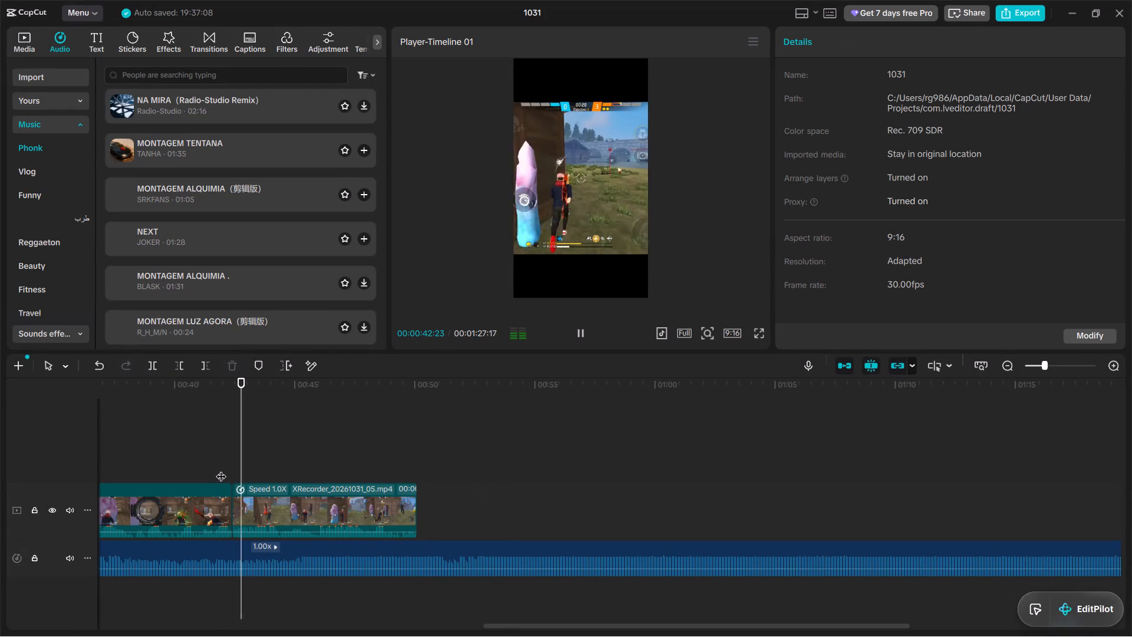
drag(270, 421, 37, 438)
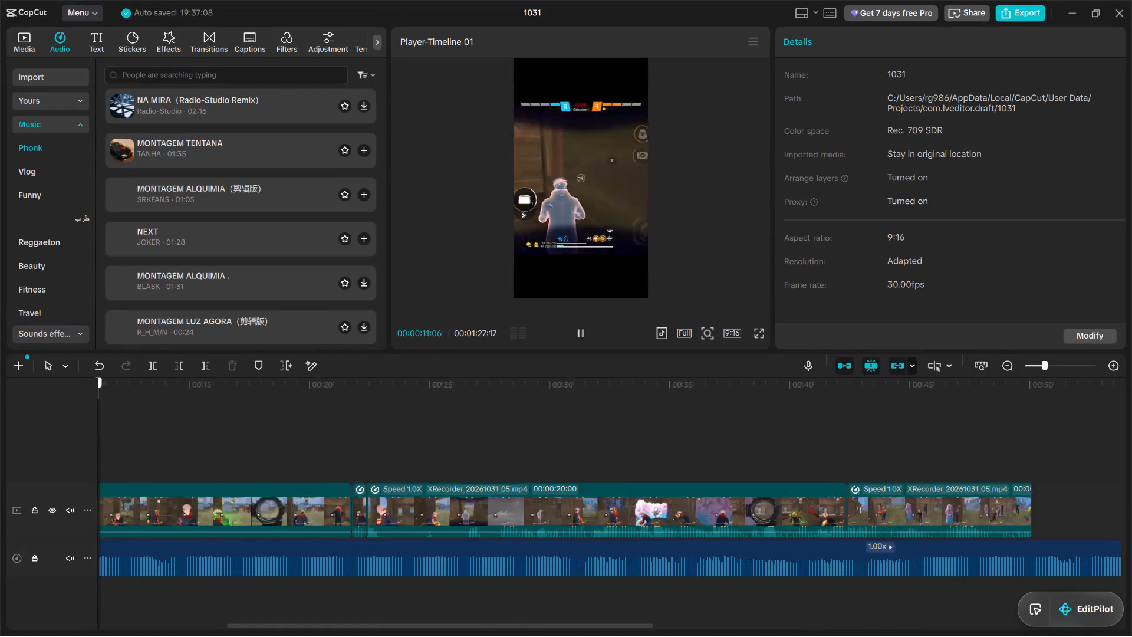
drag(37, 438, 462, 434)
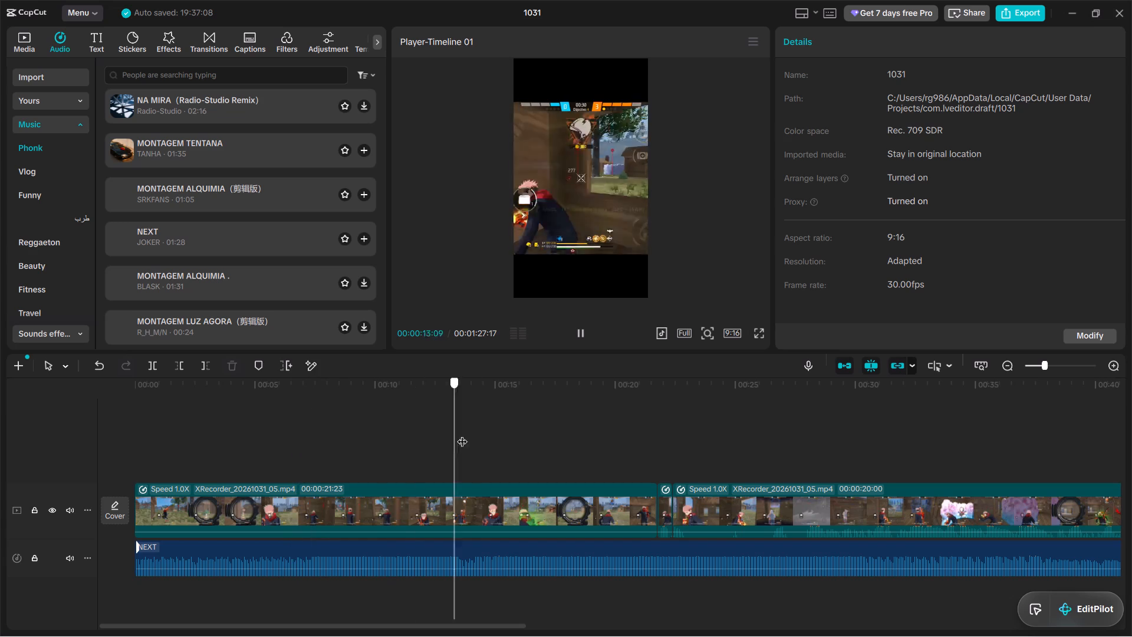
drag(462, 434, 828, 447)
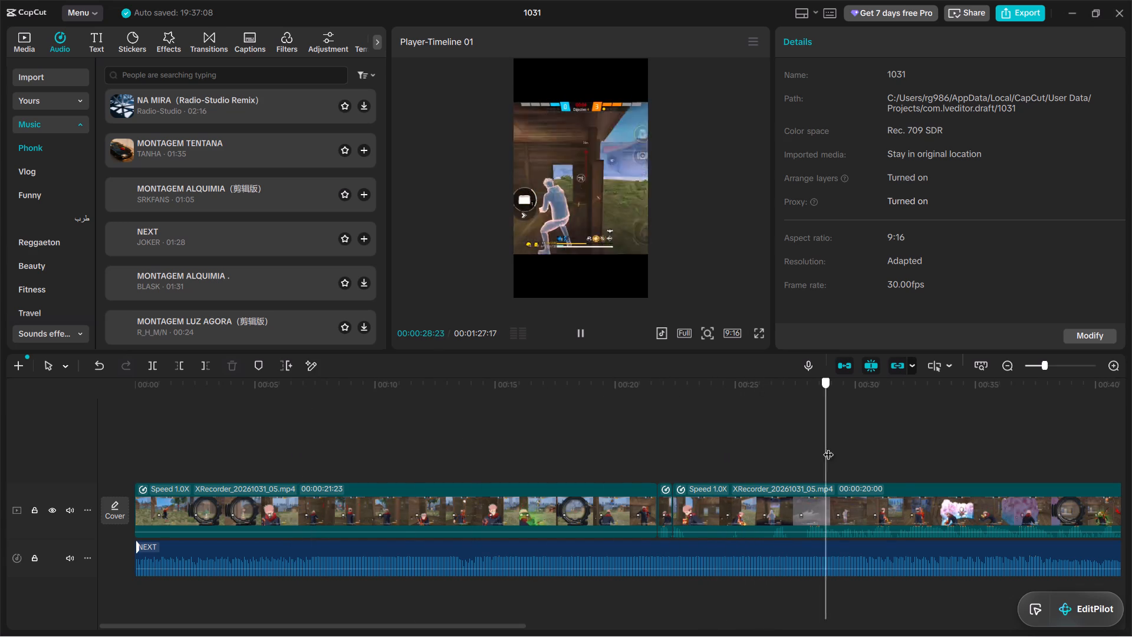
drag(828, 447, 978, 454)
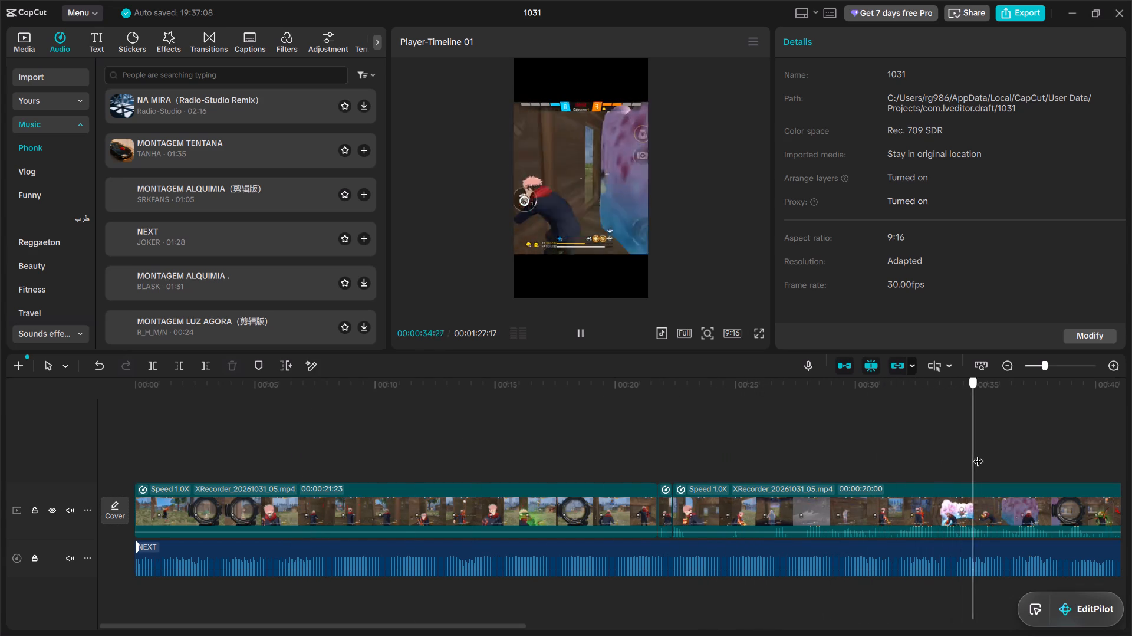
drag(978, 454, 920, 468)
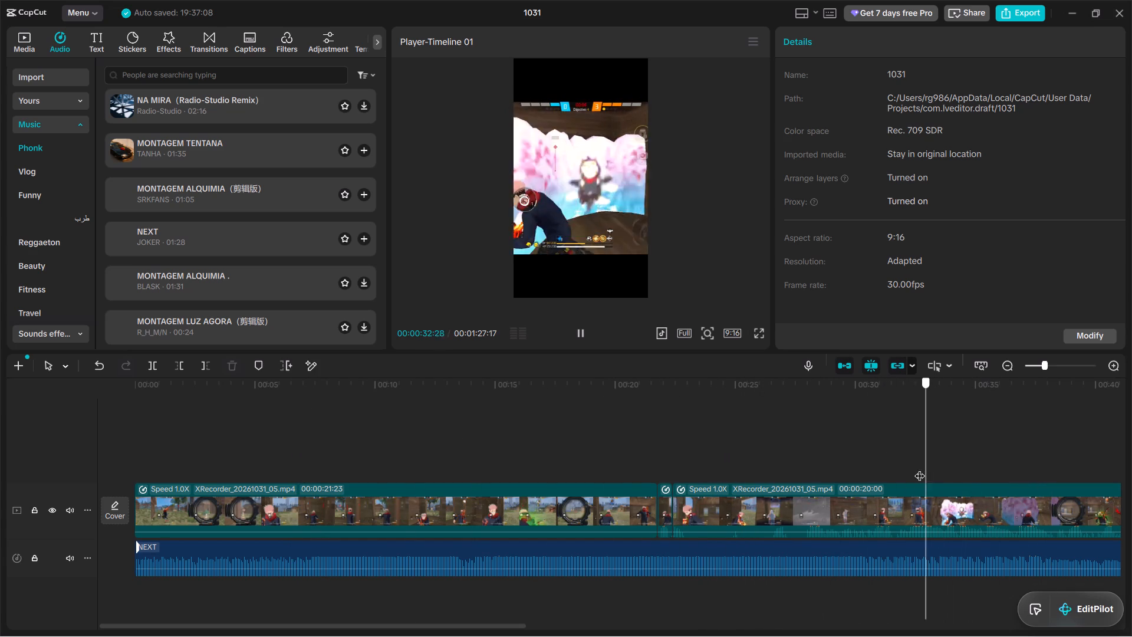
drag(920, 468, 970, 462)
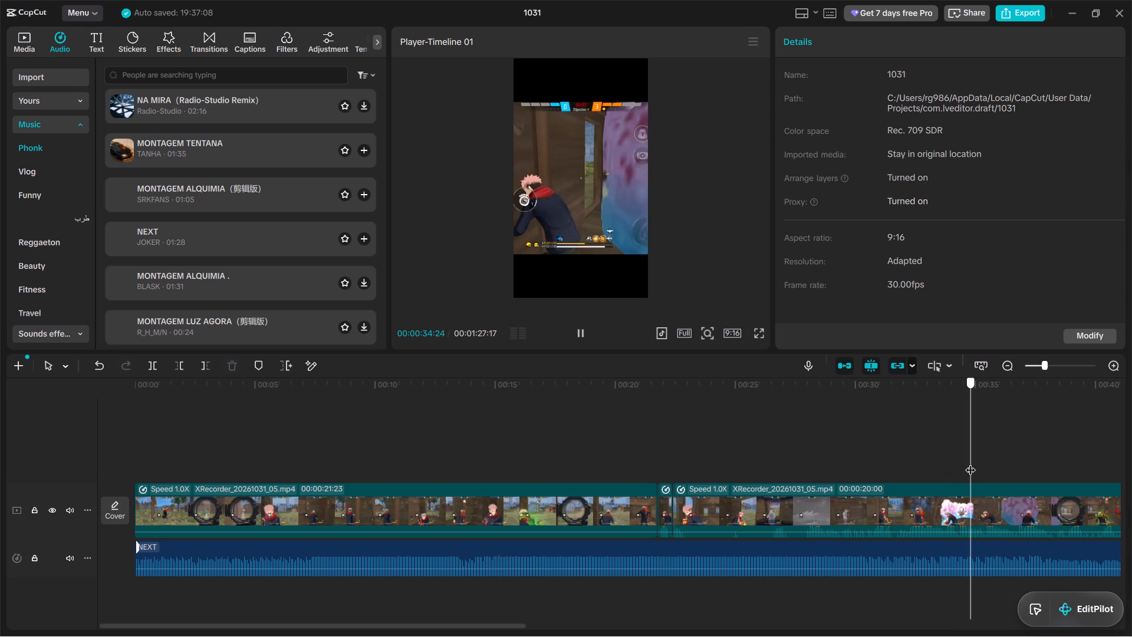
drag(970, 462, 1008, 454)
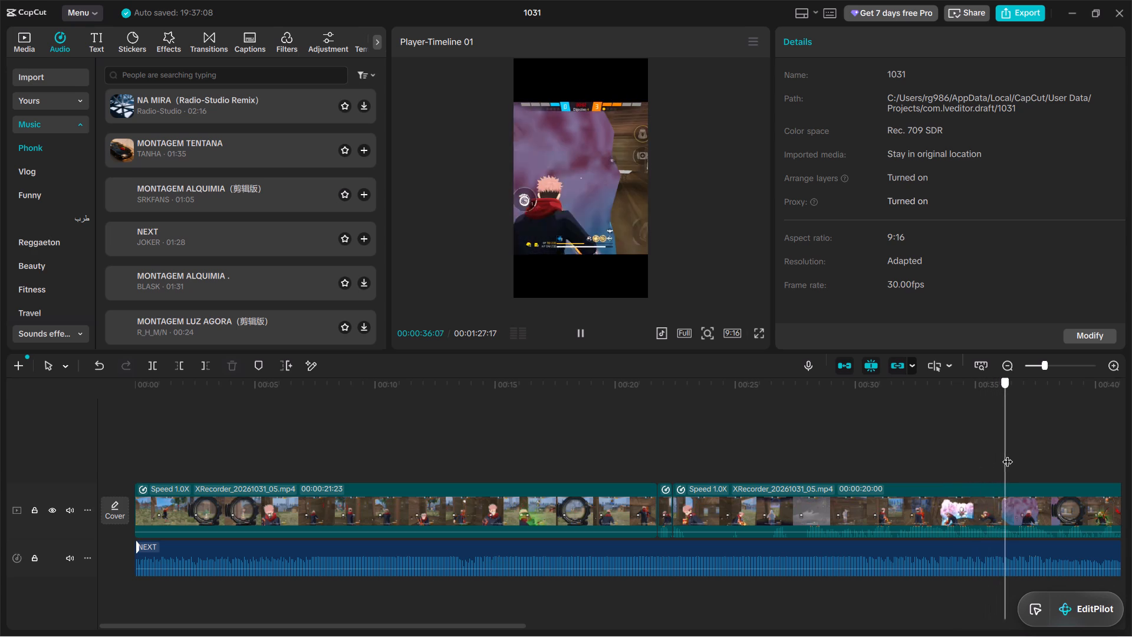
drag(1008, 454, 1009, 453)
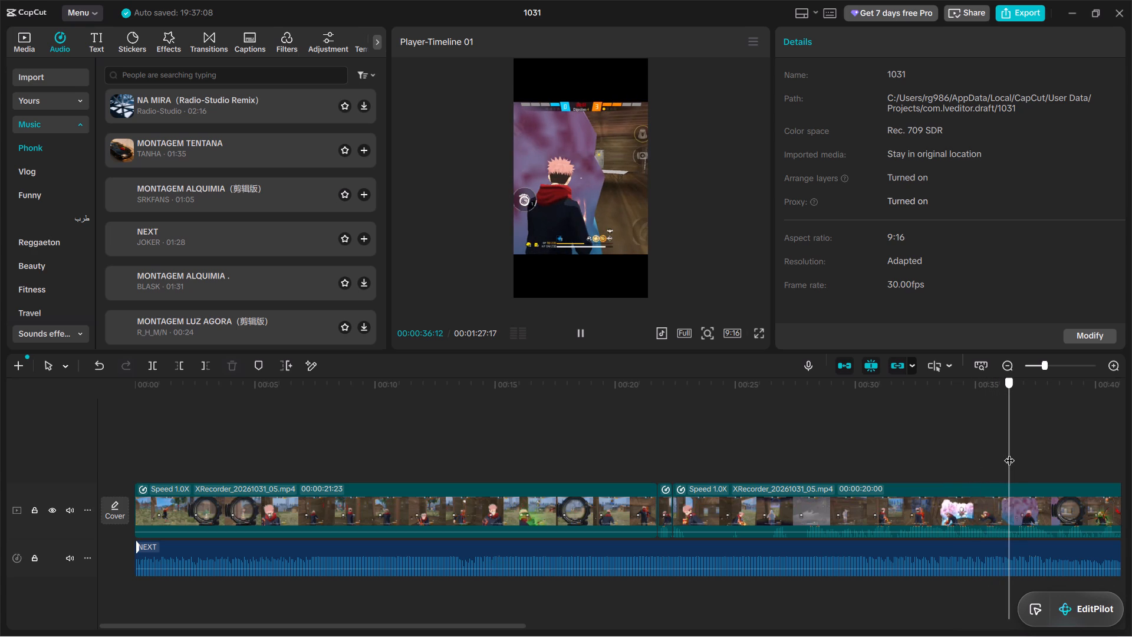
drag(1009, 453, 1002, 456)
click(945, 512)
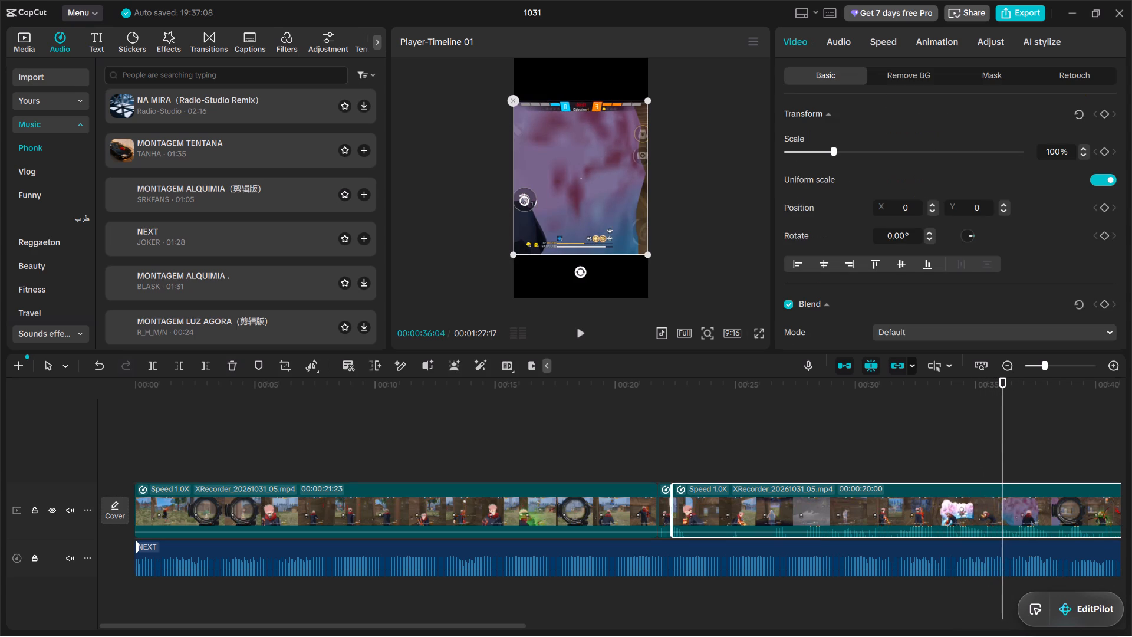
click(153, 362)
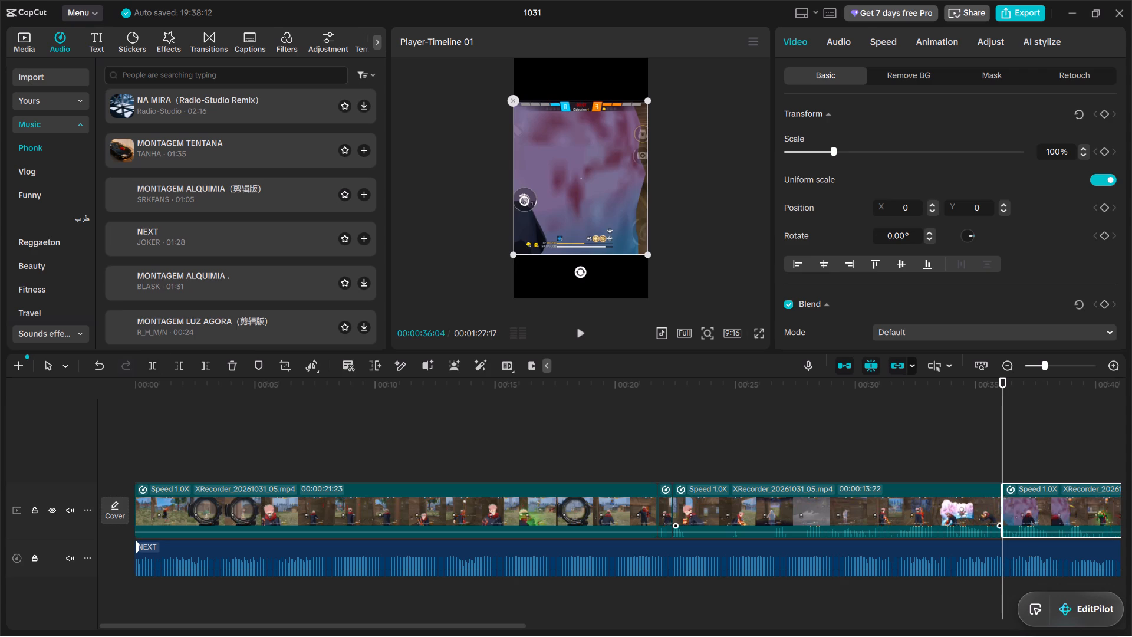
Set the speed of the segment before the 00:00:36:04 split to 100.00x.
click(772, 507)
click(880, 44)
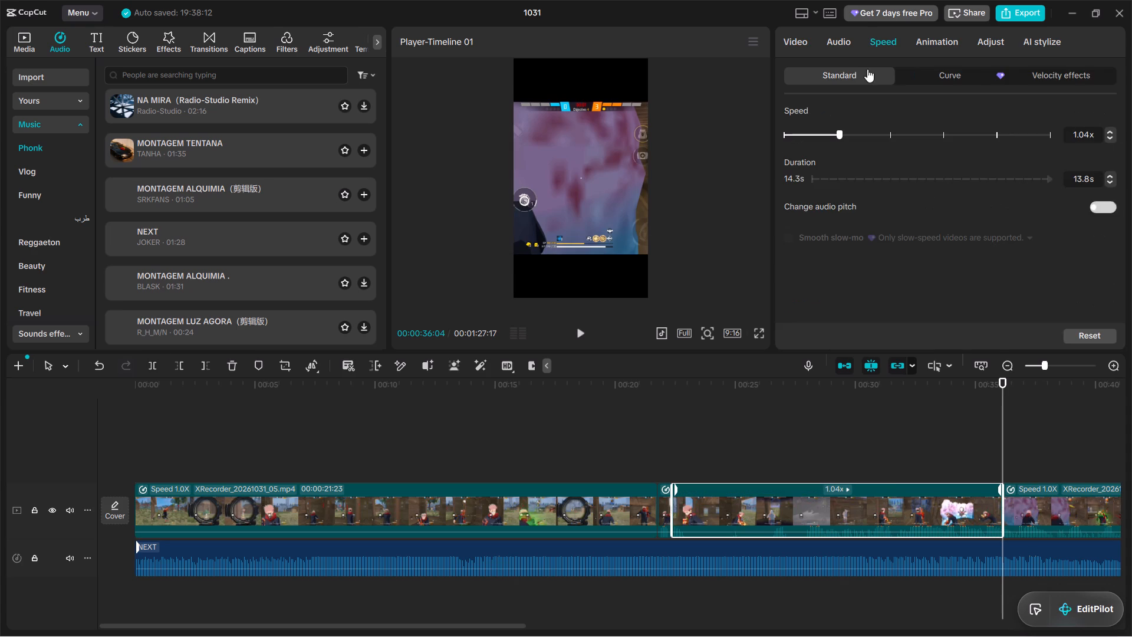
drag(838, 134, 962, 134)
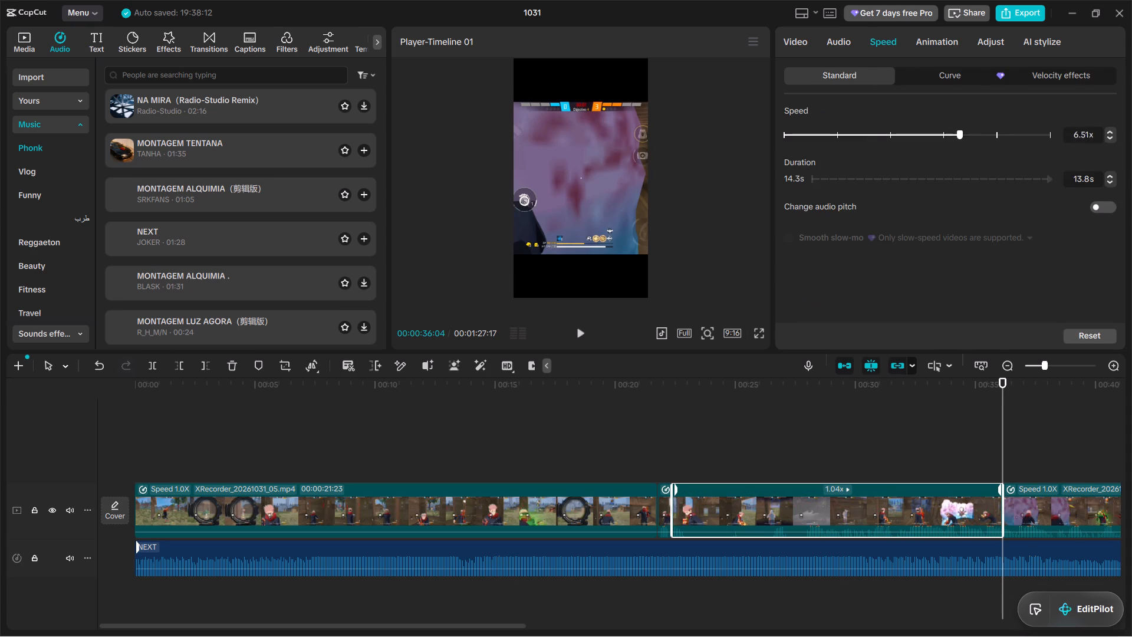
drag(962, 134, 1131, 134)
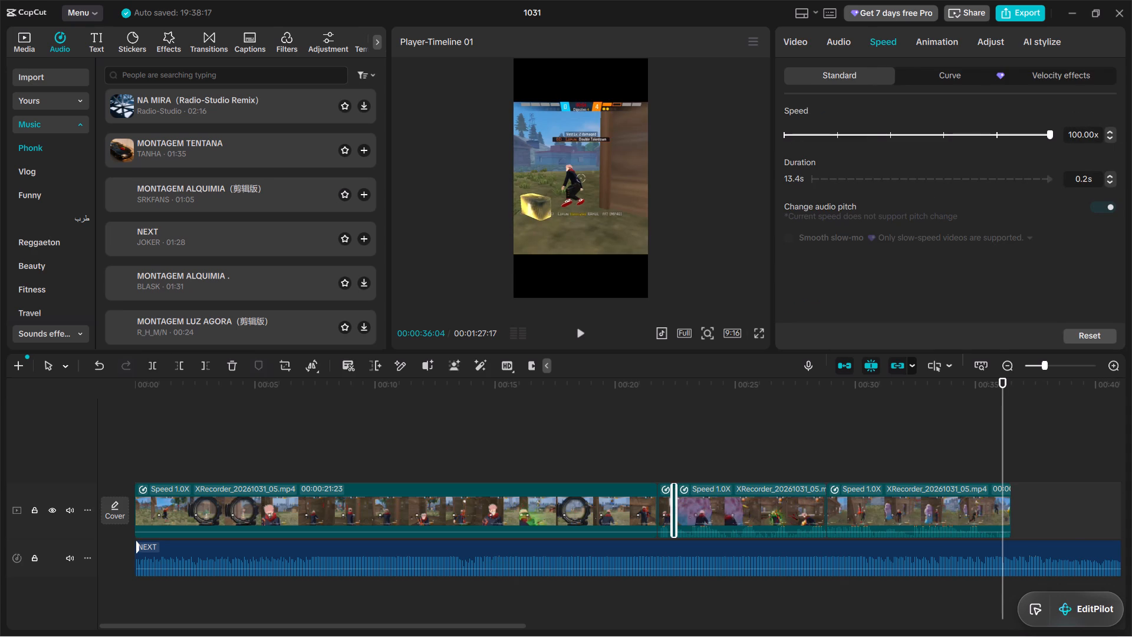
Play the video from about 00:00:21 past the sped-up segment to the end of the footage, and pause playback.
click(642, 442)
key(space)
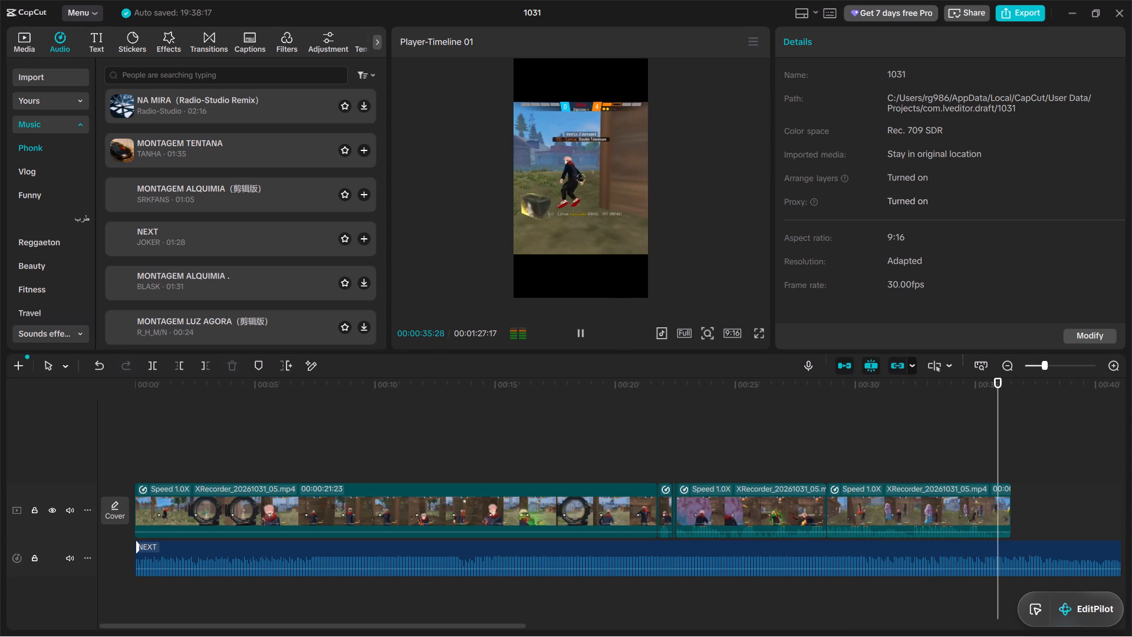
key(space)
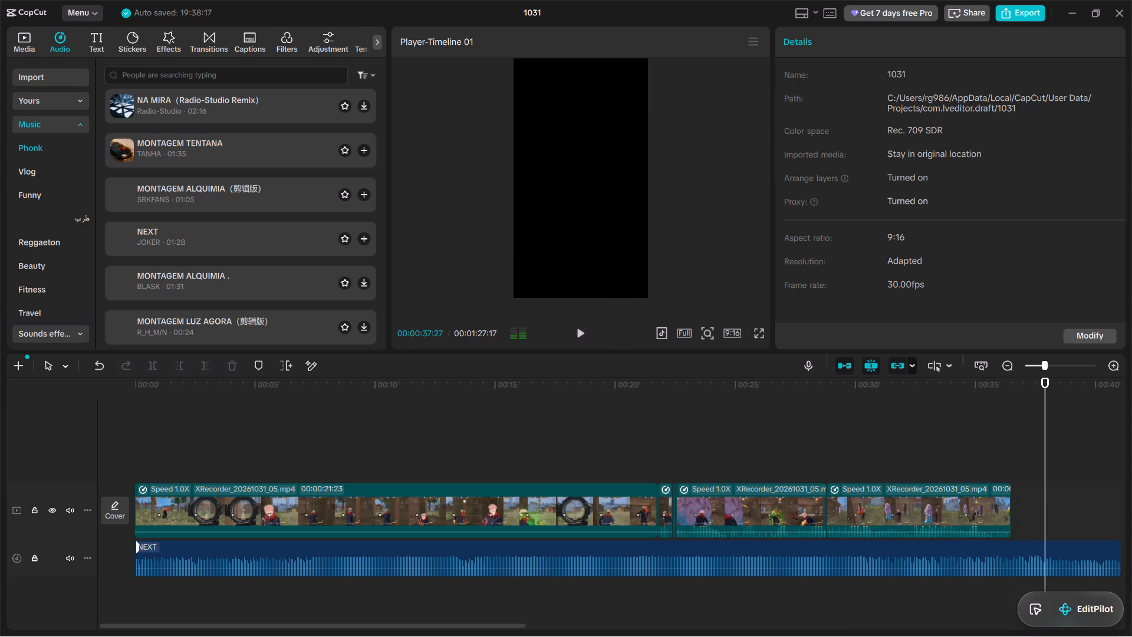
Trim the NEXT audio clip to end with the video at 00:00:36:15.
click(1009, 448)
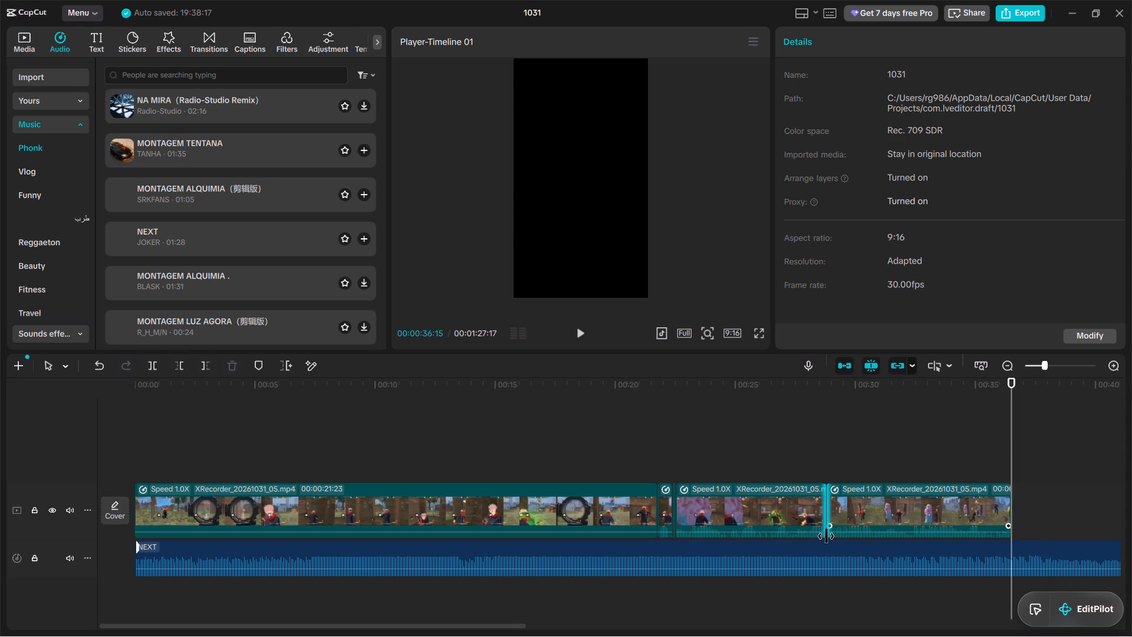
click(970, 566)
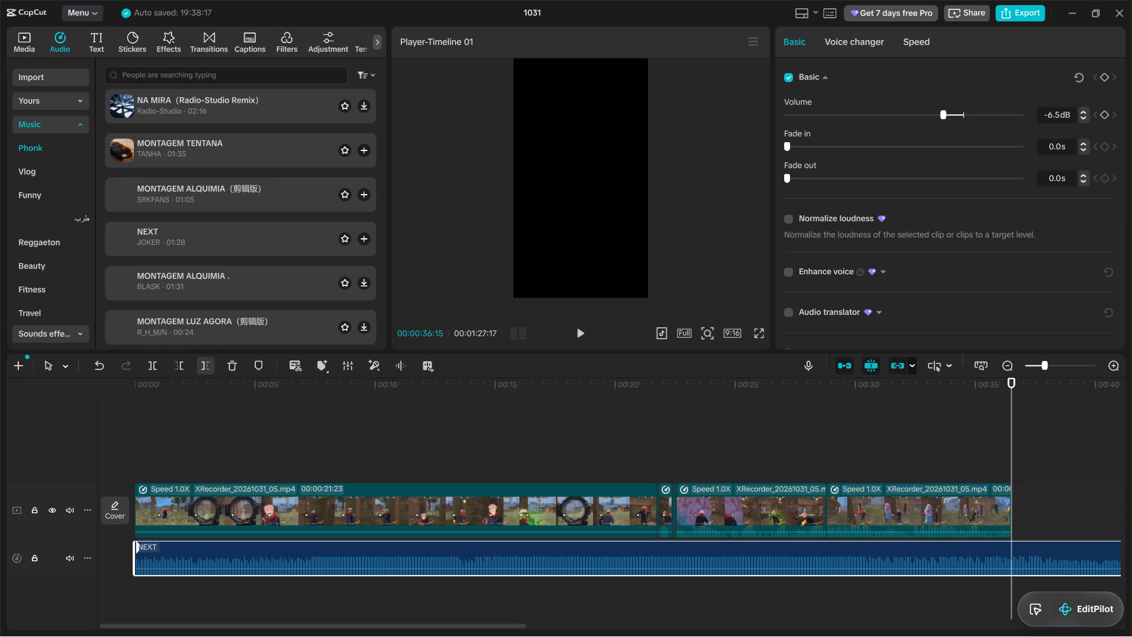
click(208, 367)
Play back the transition around the sped-up segment several times, starting from about 00:00:21 and 00:00:13:12, to check its pacing.
click(152, 425)
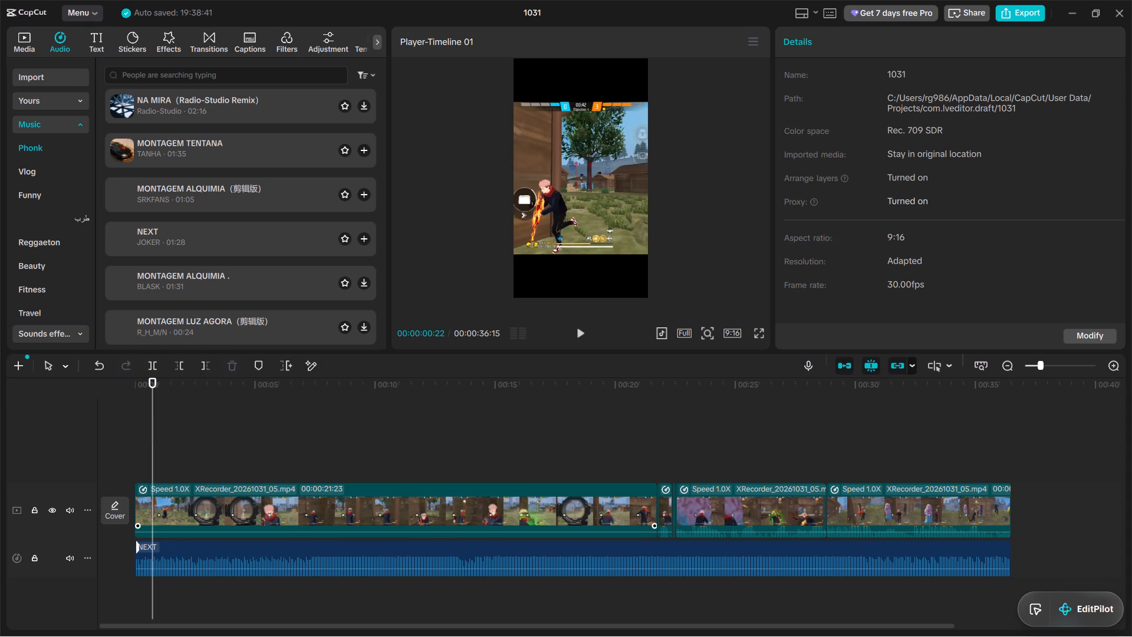
click(648, 448)
key(space)
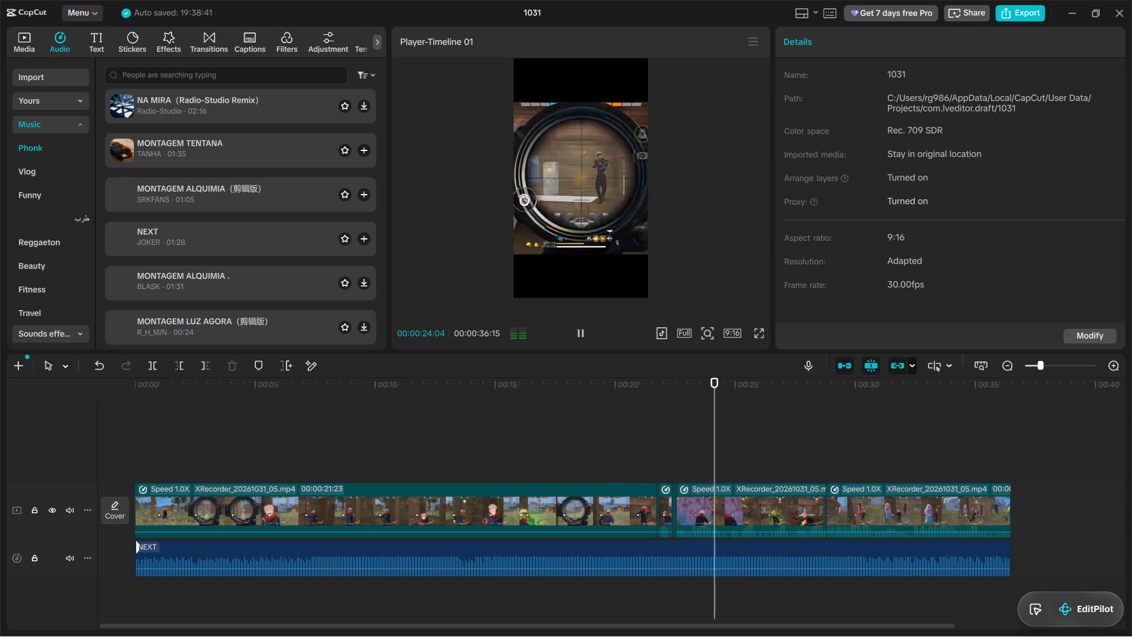
click(636, 448)
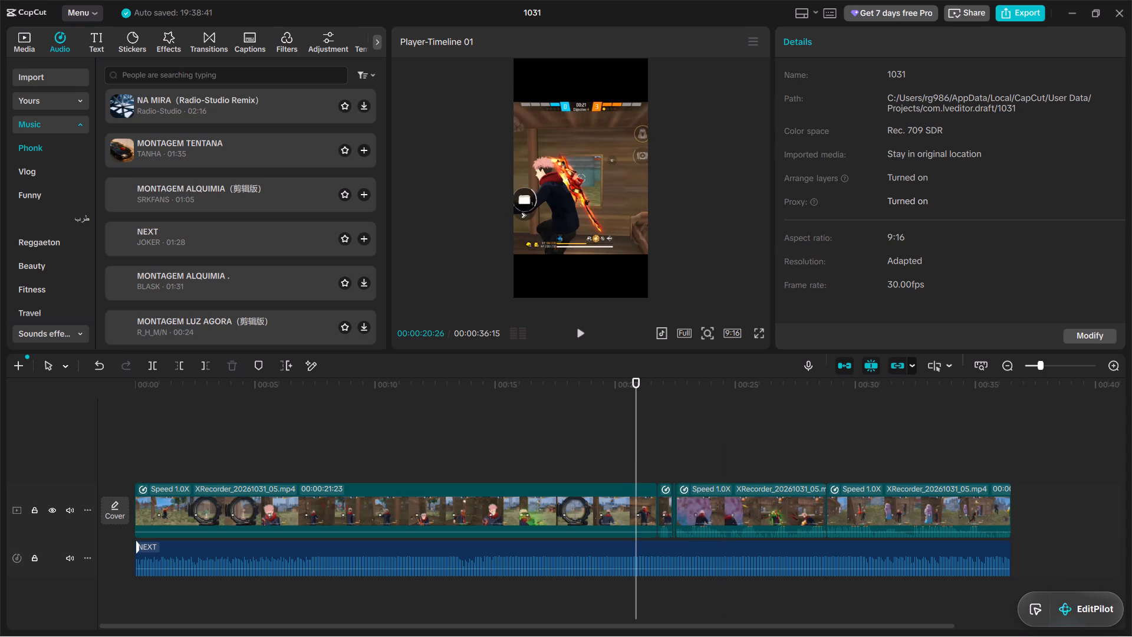
key(space)
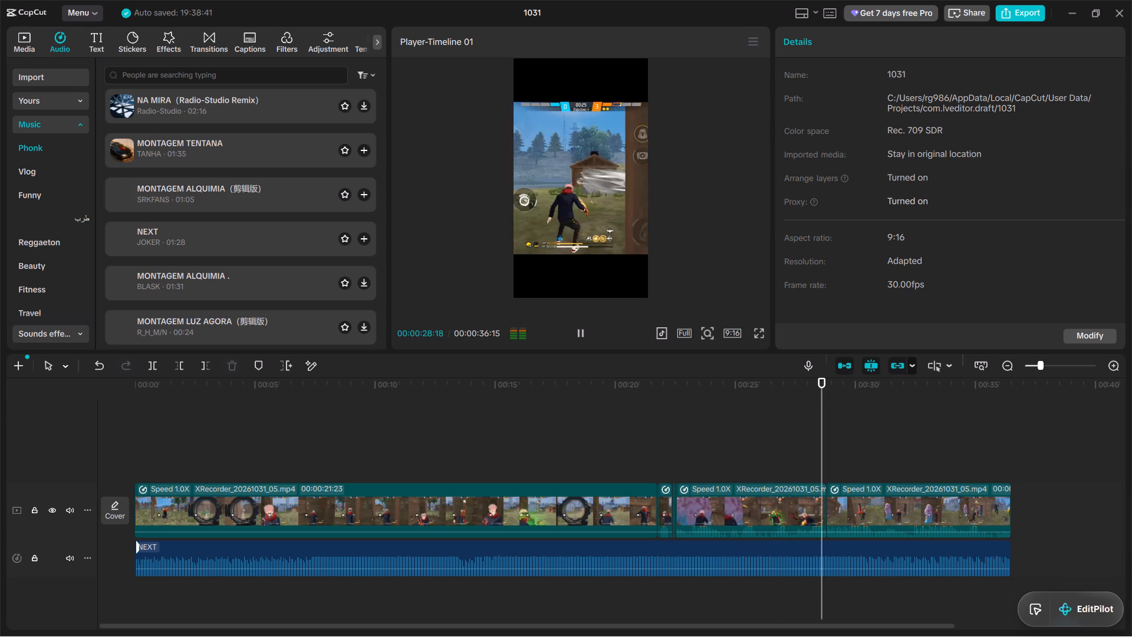
click(456, 445)
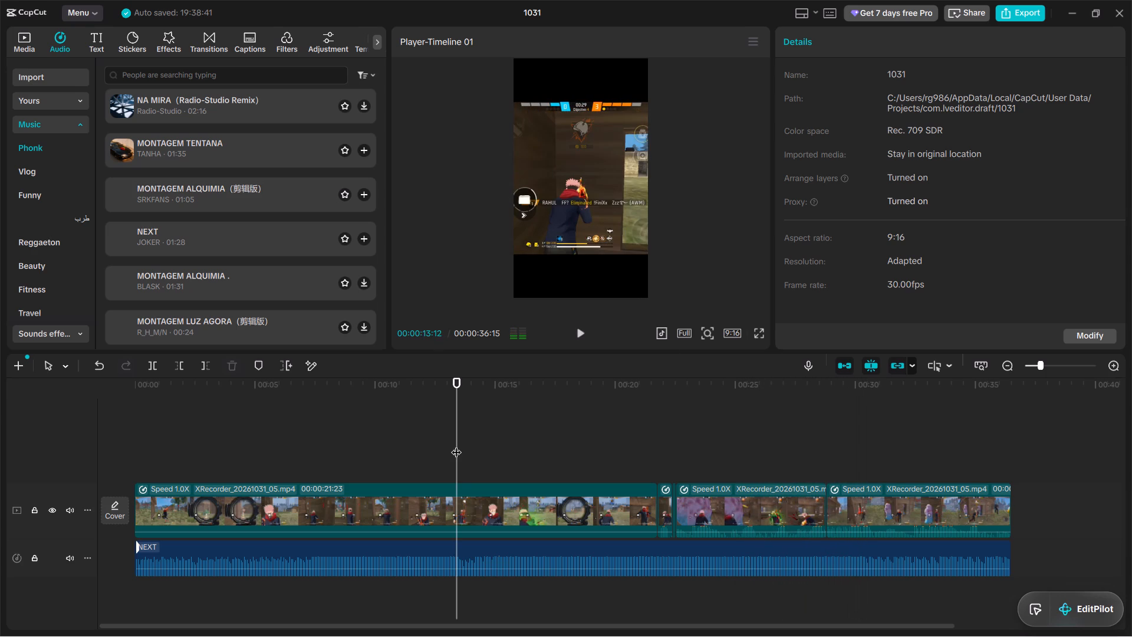
key(space)
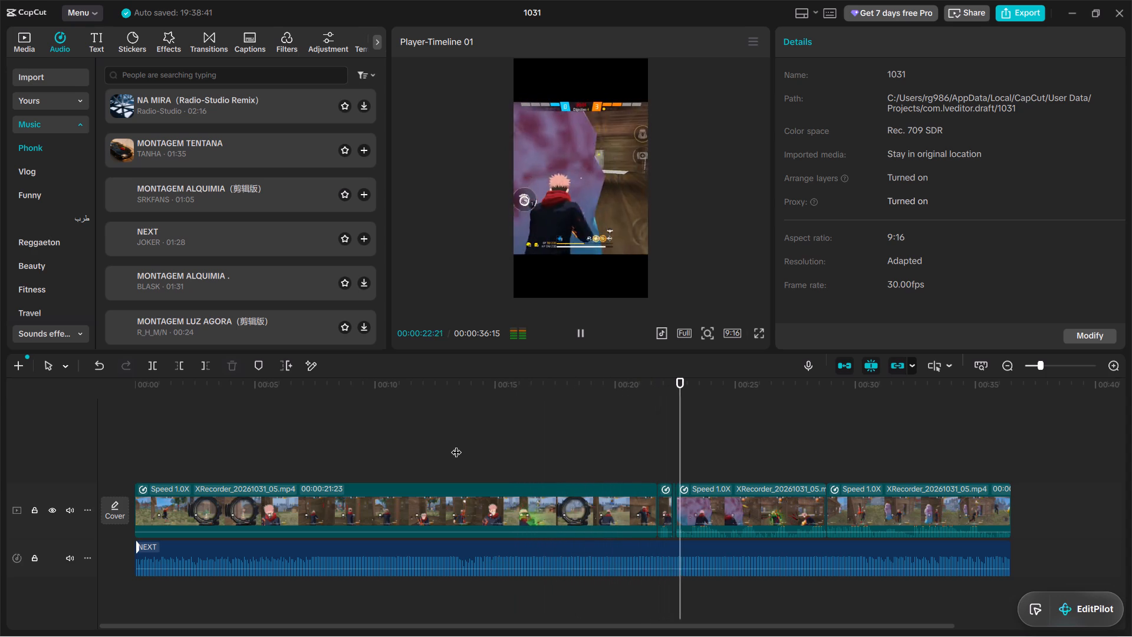
key(space)
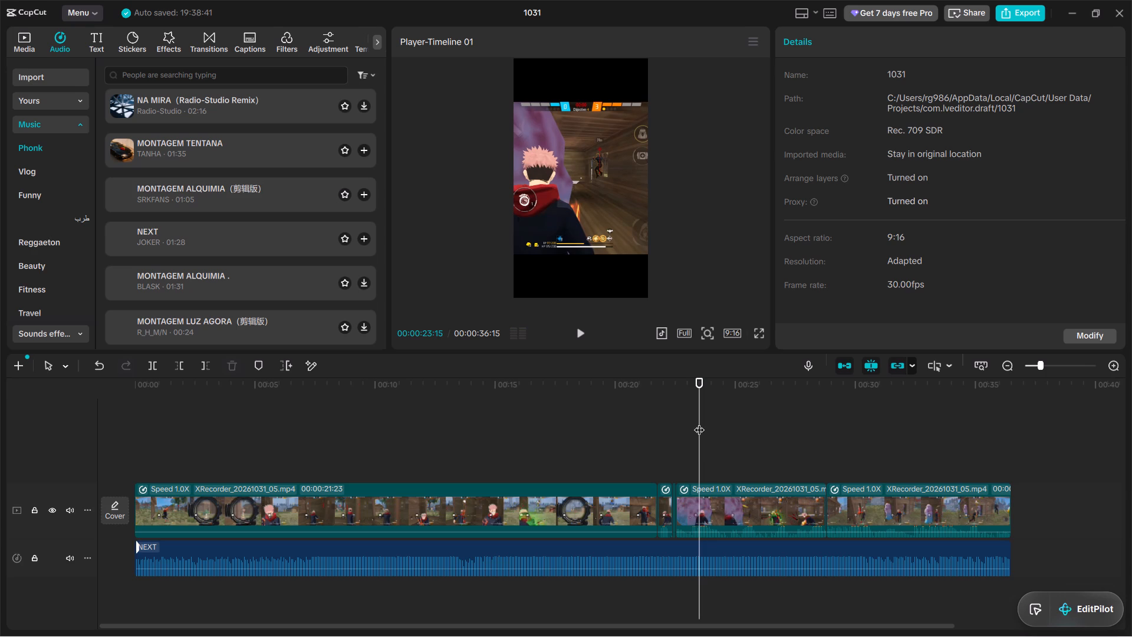
Find the end of the action in the first gameplay clip and split the clip at 00:00:19:20.
drag(699, 422, 590, 469)
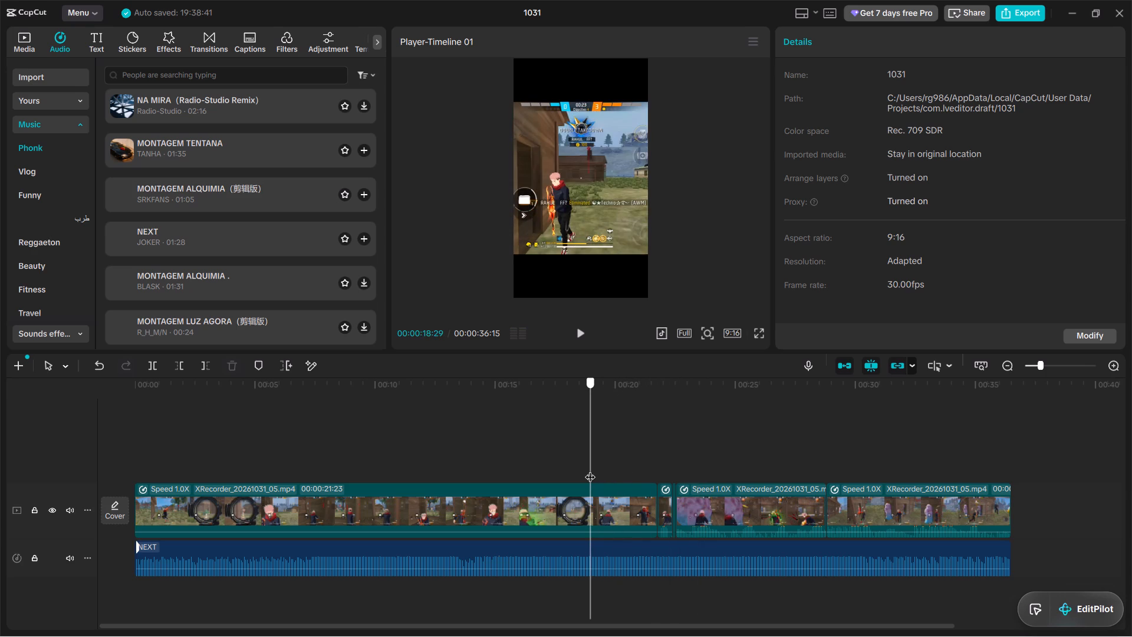
drag(590, 469, 612, 468)
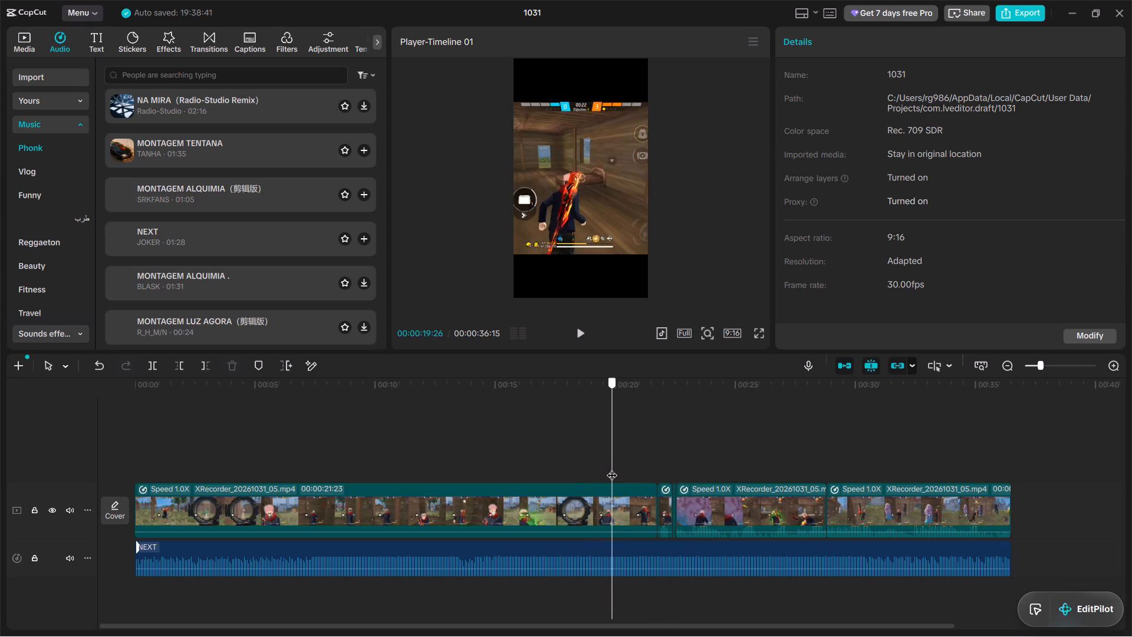
drag(612, 468, 610, 471)
drag(609, 472, 594, 476)
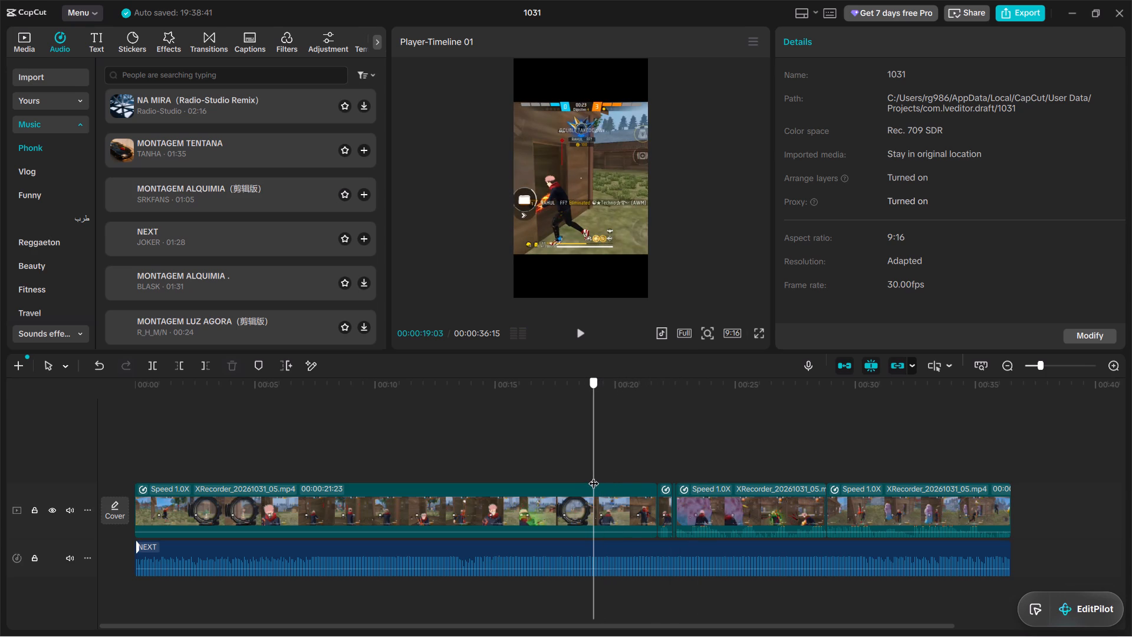
drag(594, 476, 596, 476)
click(596, 477)
click(600, 475)
drag(602, 474, 607, 471)
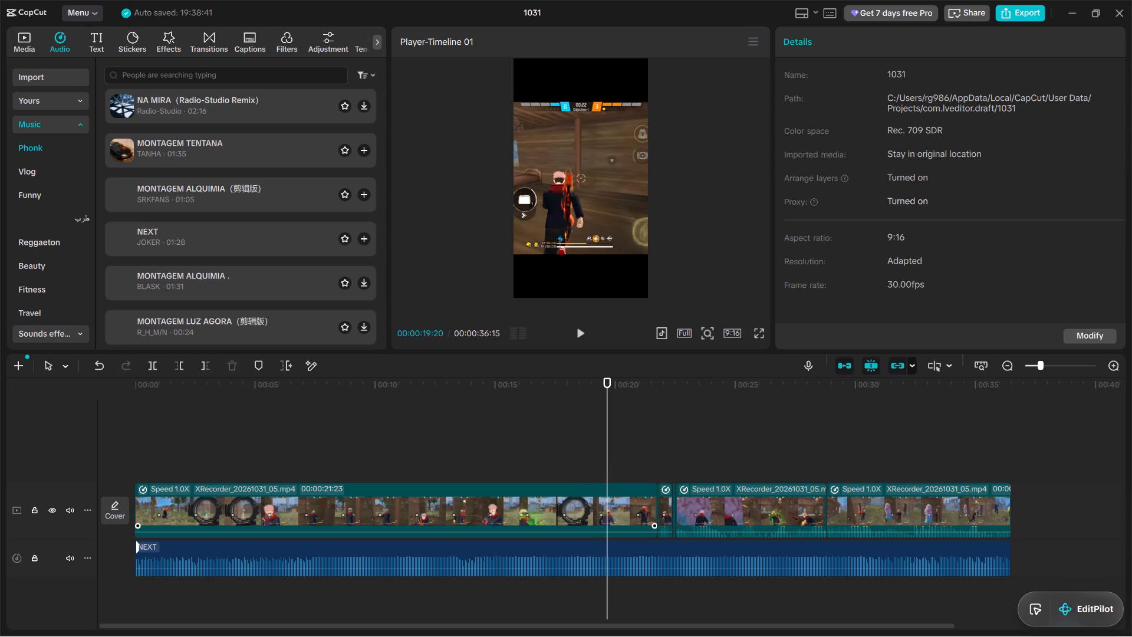
click(595, 505)
click(151, 364)
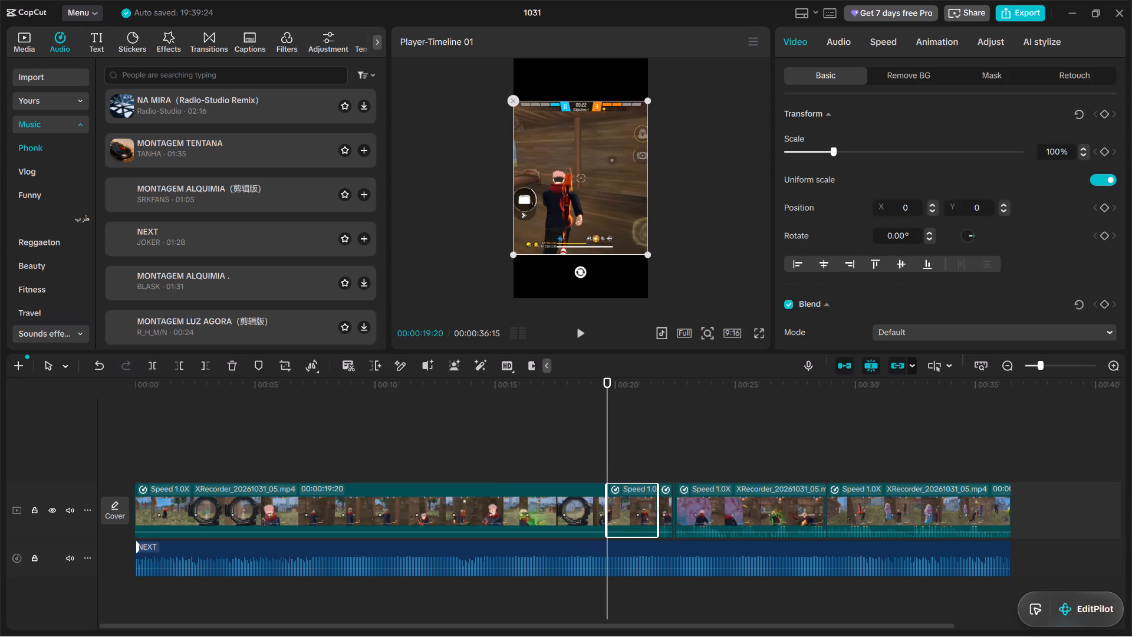
Set the speed of the segment after the 00:00:19:20 split to 21.84x.
click(878, 35)
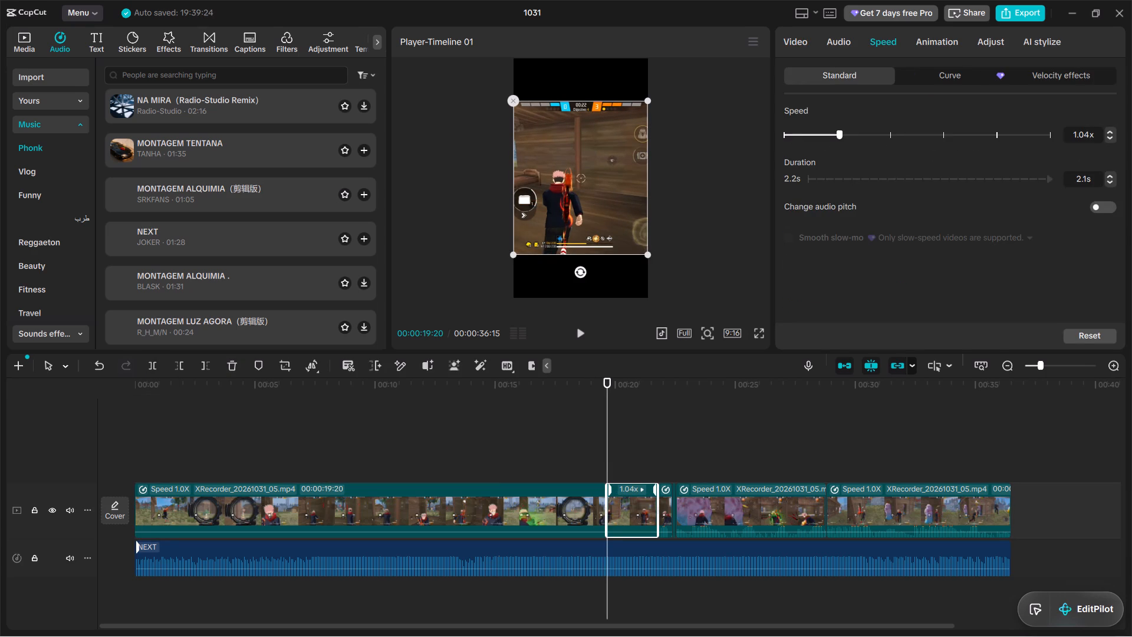
drag(838, 133, 1094, 130)
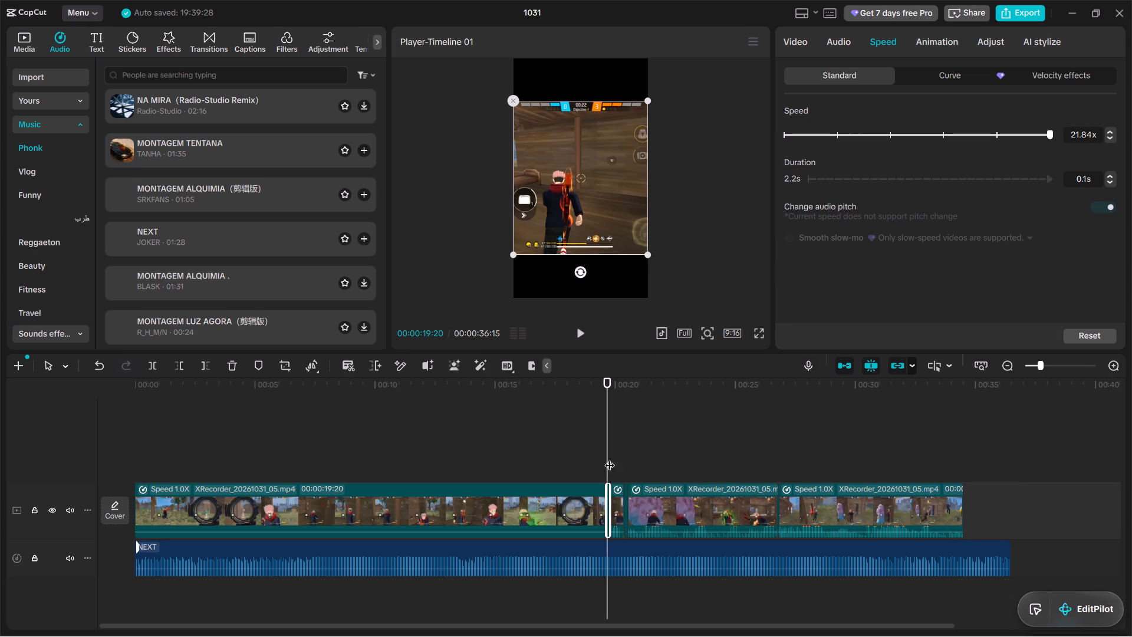
Set the speed of the following 0.7-second gameplay clip to 6.59x.
click(619, 494)
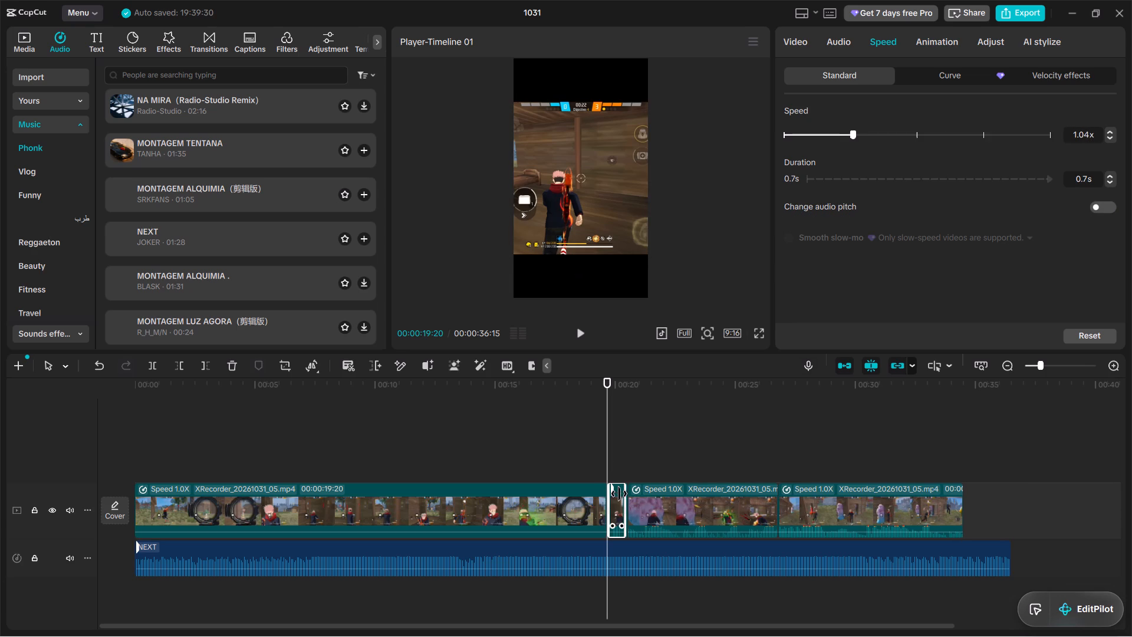
drag(850, 134, 1127, 139)
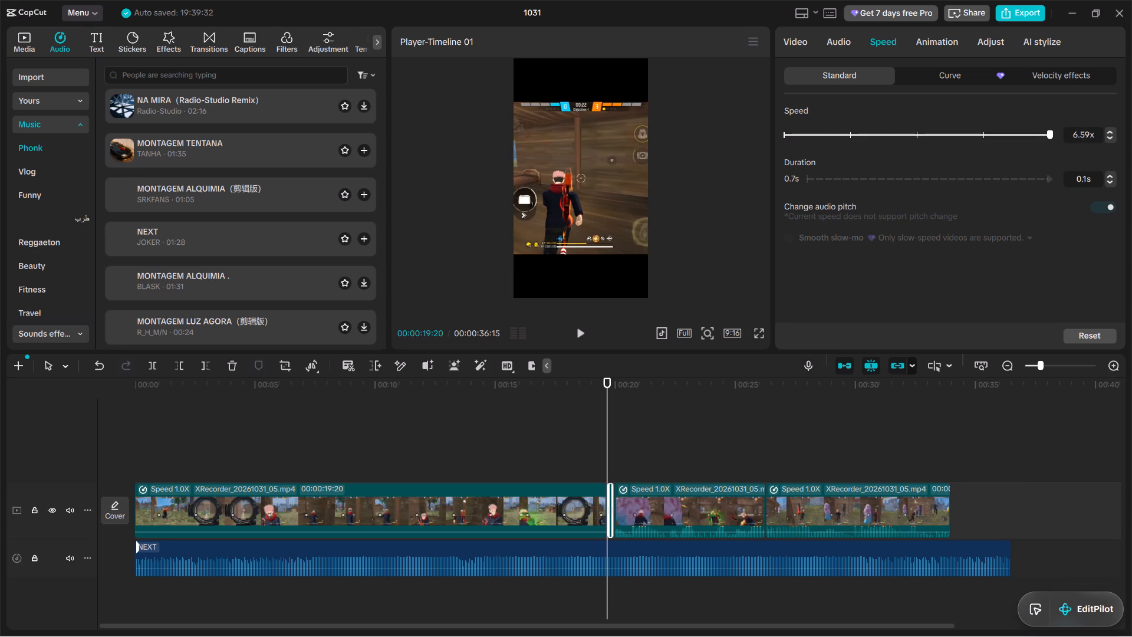
Play back the edit from just before the 00:00:19:20 cut through to the end to check the sped-up section.
click(591, 444)
key(space)
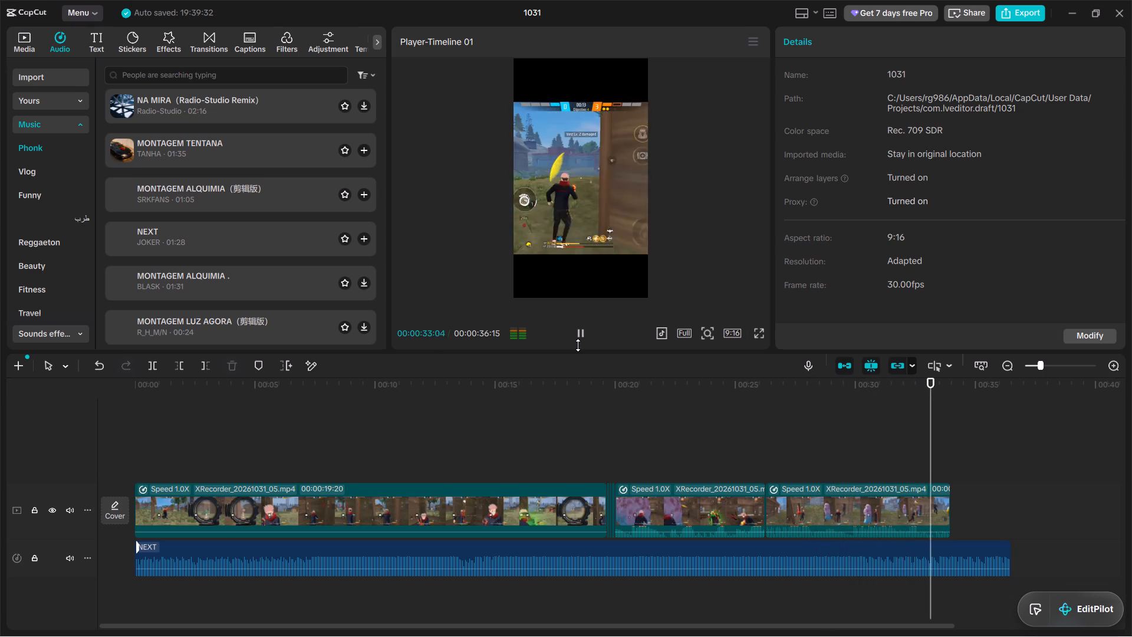
Trim the end of the NEXT music track to 00:00:33:29, level with the end of the last gameplay clip.
click(949, 448)
click(947, 564)
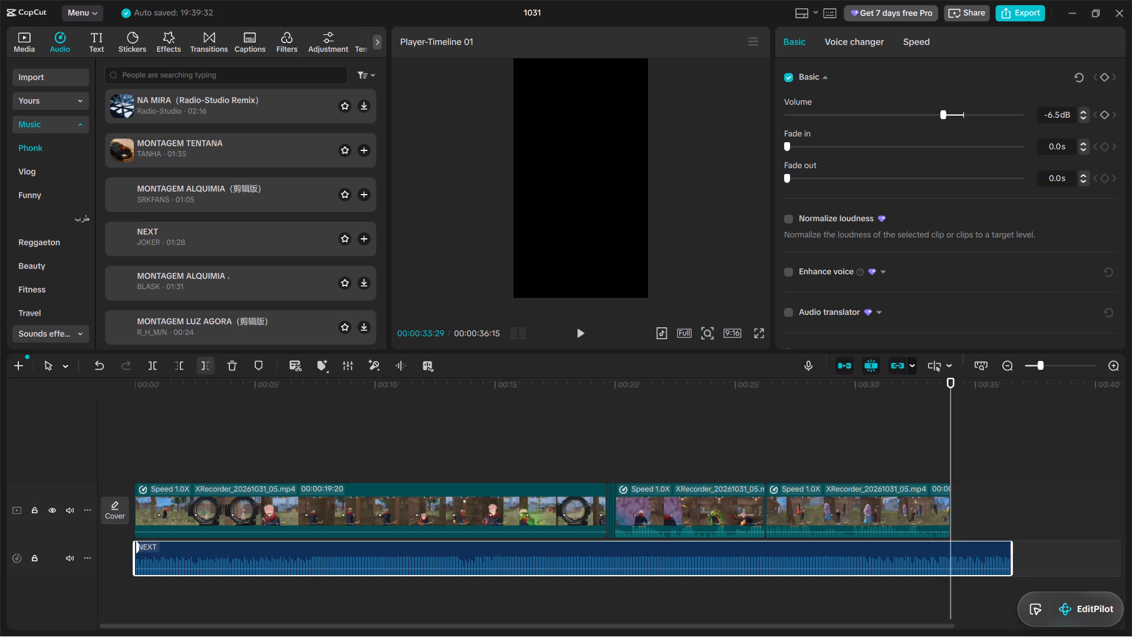
click(208, 360)
Play back the ending from 00:00:32:14 to check where the video and music finish.
click(914, 435)
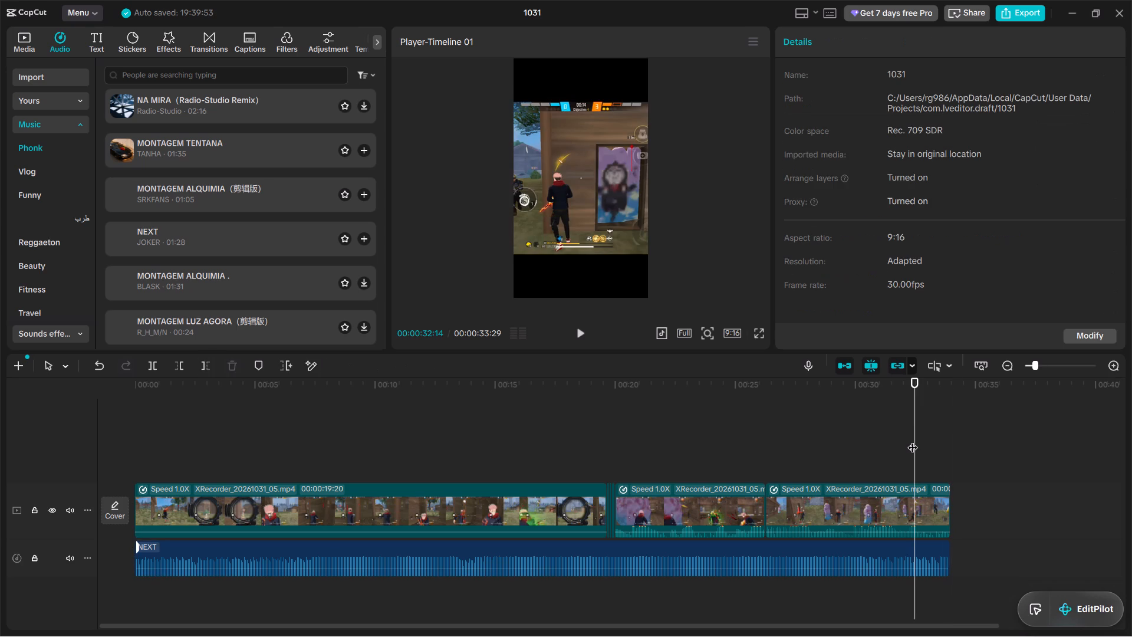
key(space)
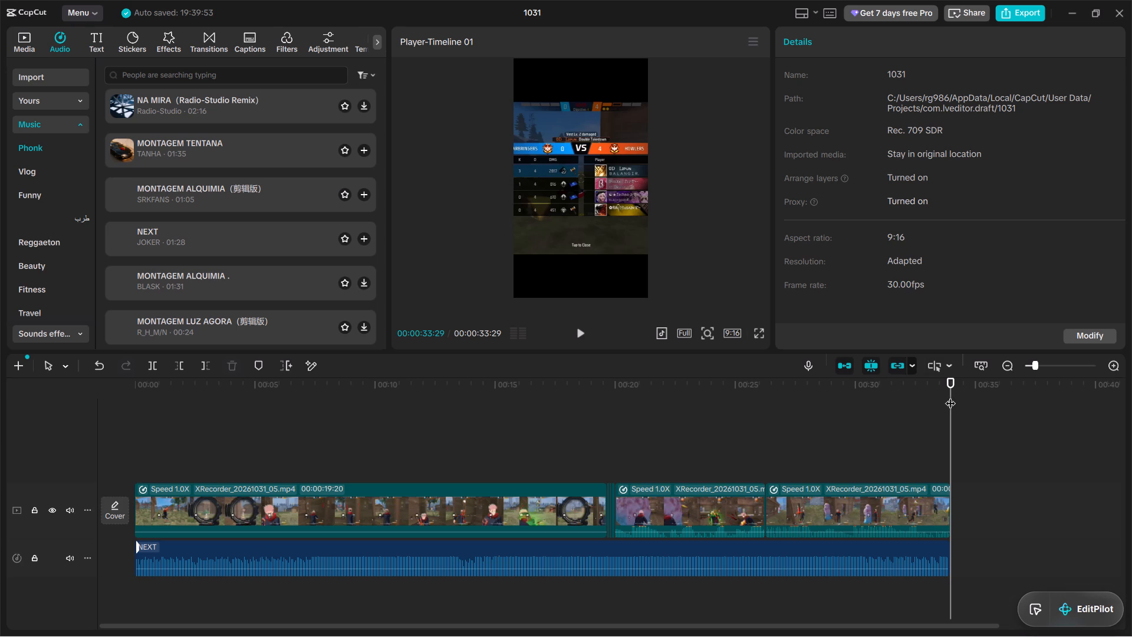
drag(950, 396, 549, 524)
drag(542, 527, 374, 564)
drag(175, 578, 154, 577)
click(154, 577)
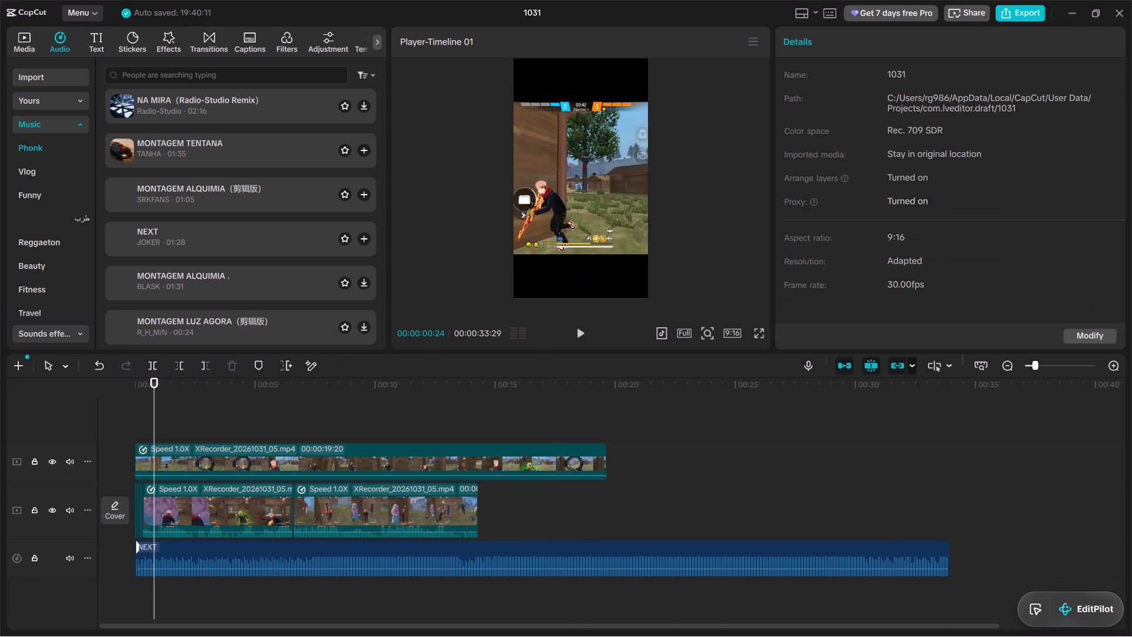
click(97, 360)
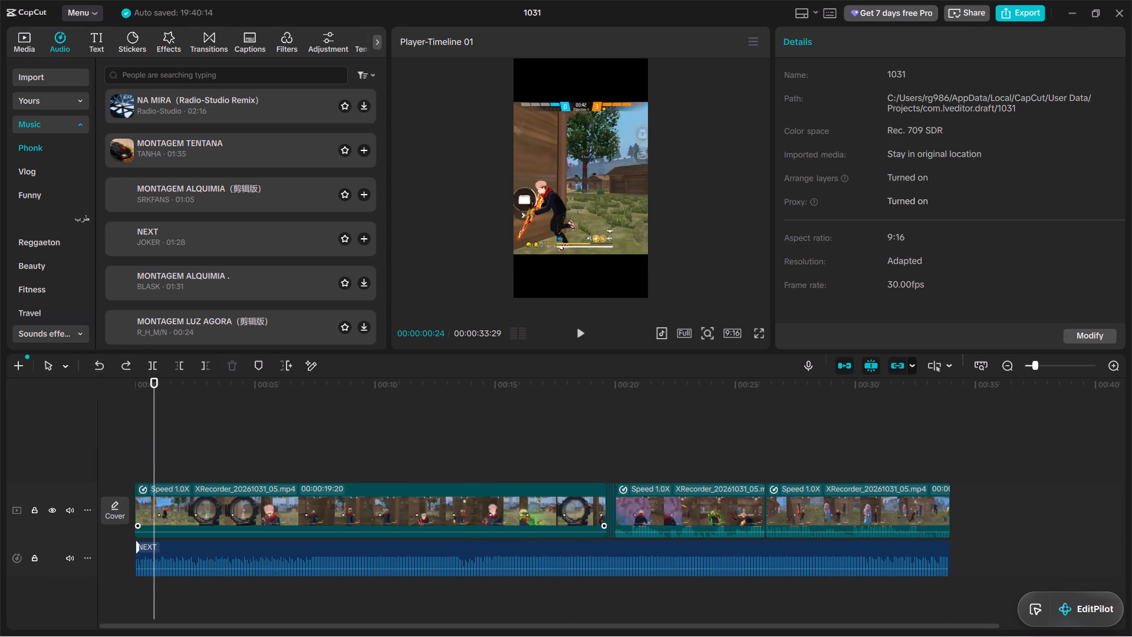
Open the animation options for the last gameplay clip.
click(893, 511)
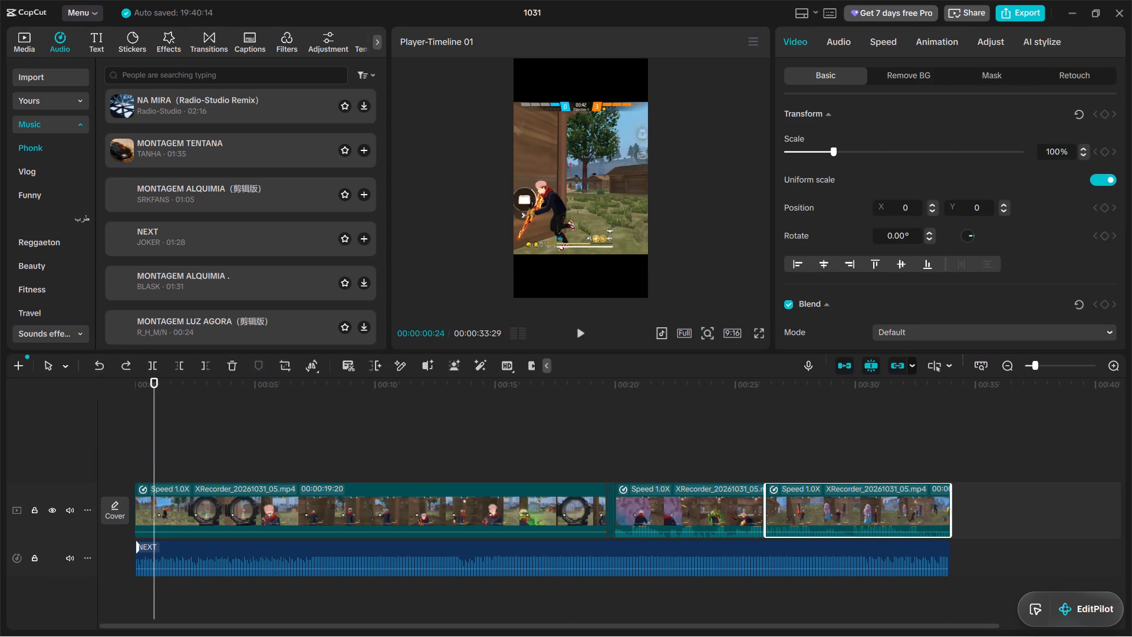
click(935, 39)
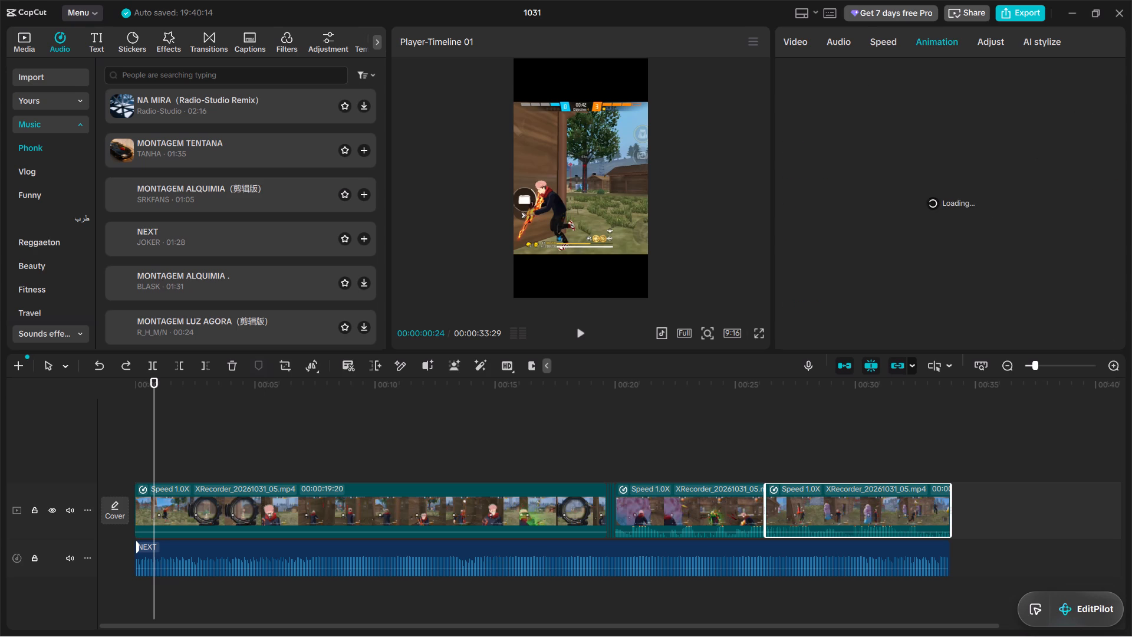
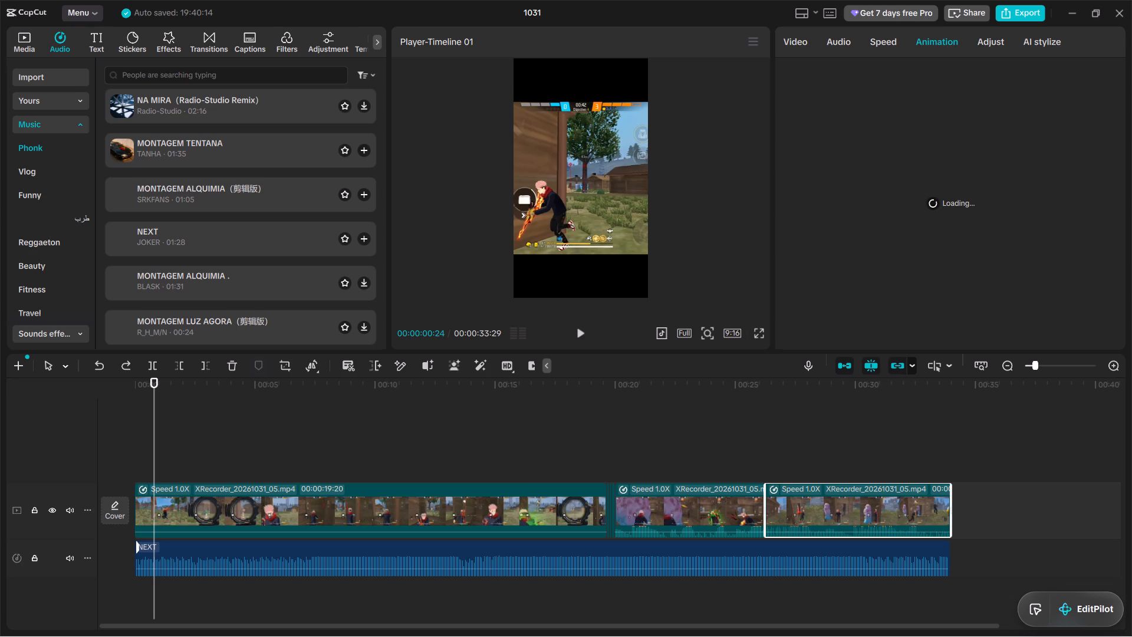
Select the first gameplay clip to check its animation options.
click(308, 508)
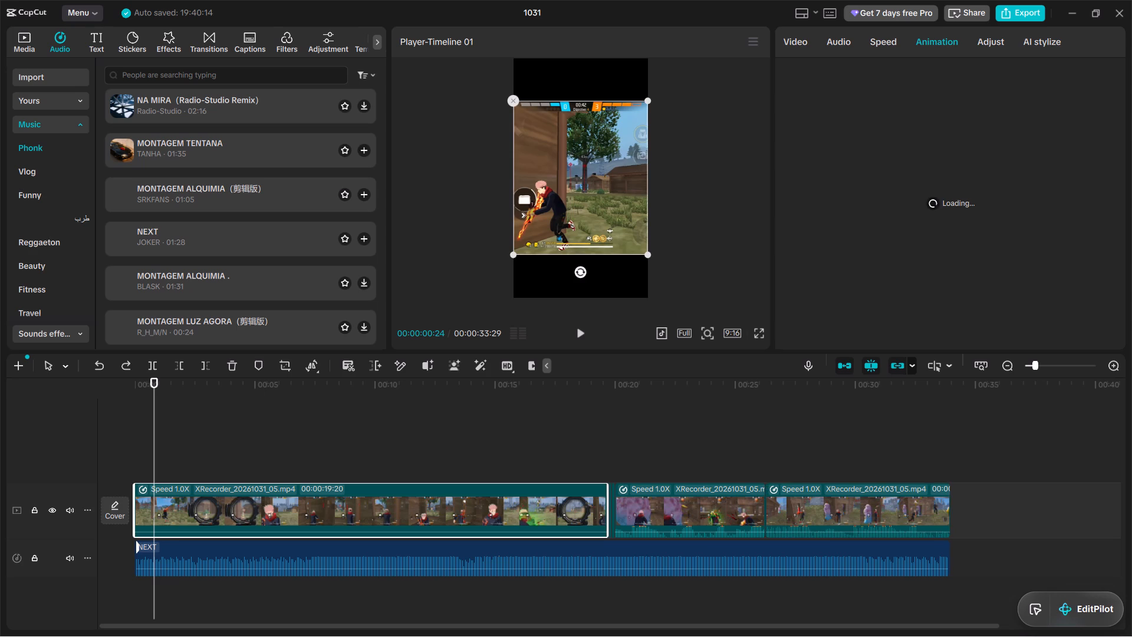
Close project 1031 and exit CapCut completely, returning to the desktop.
click(1120, 10)
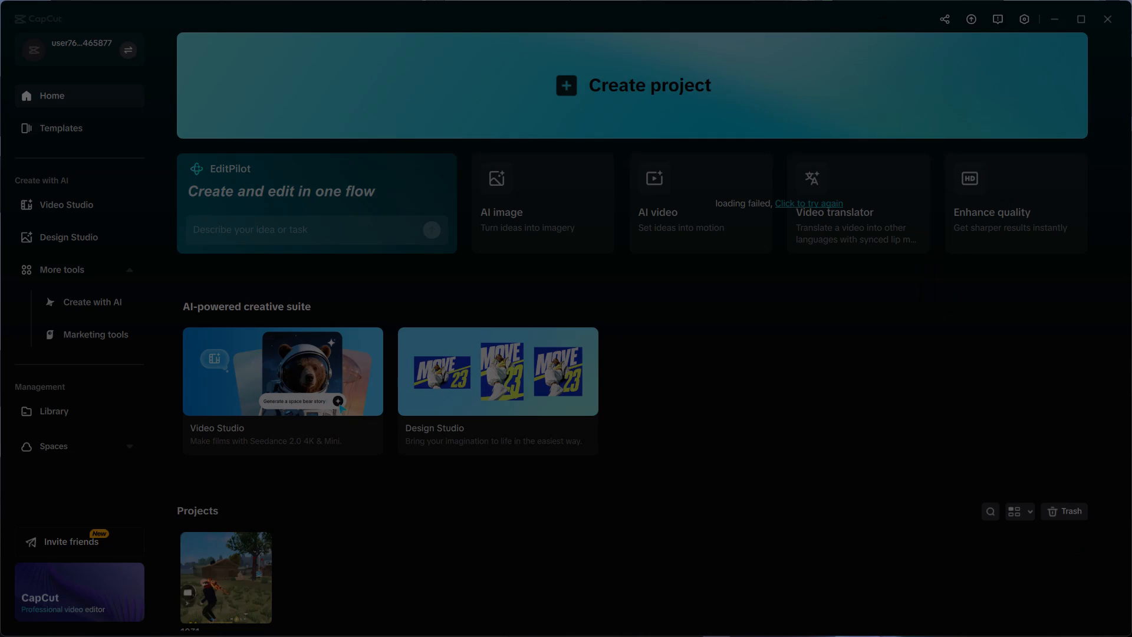
click(1114, 12)
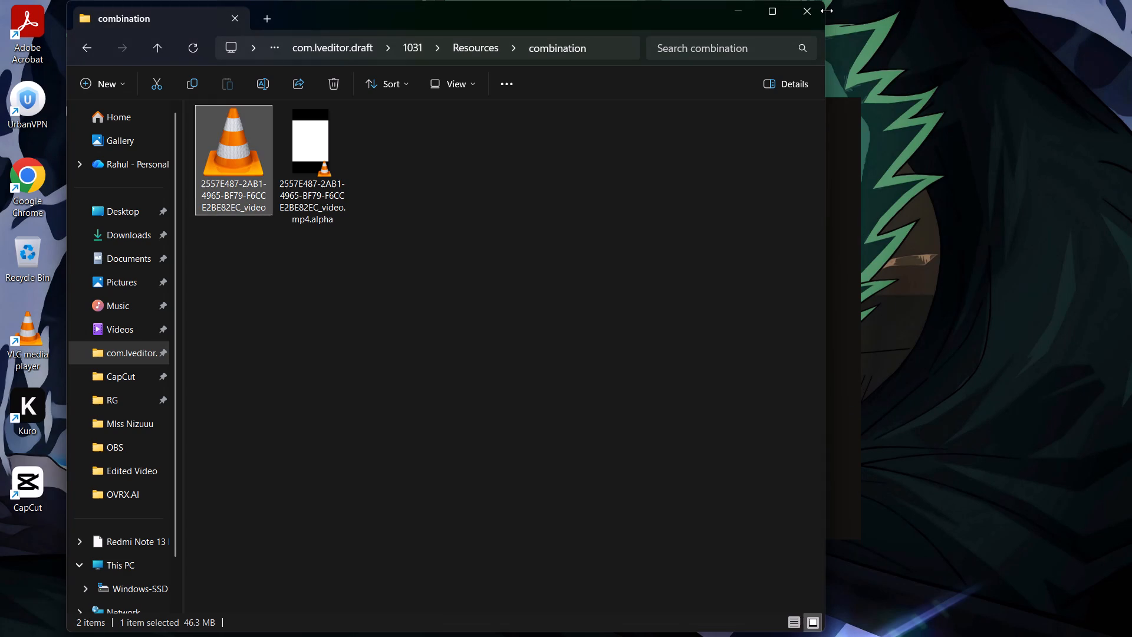